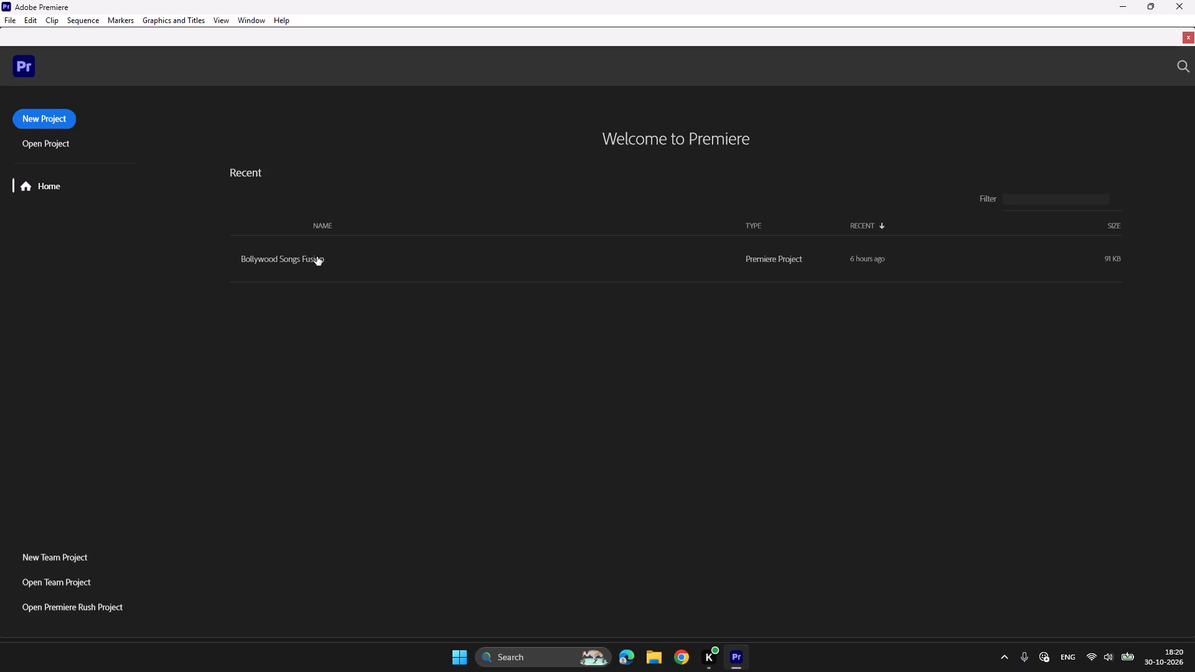
Open the recent project Bollywood Songs Fusion.
left_click(317, 256)
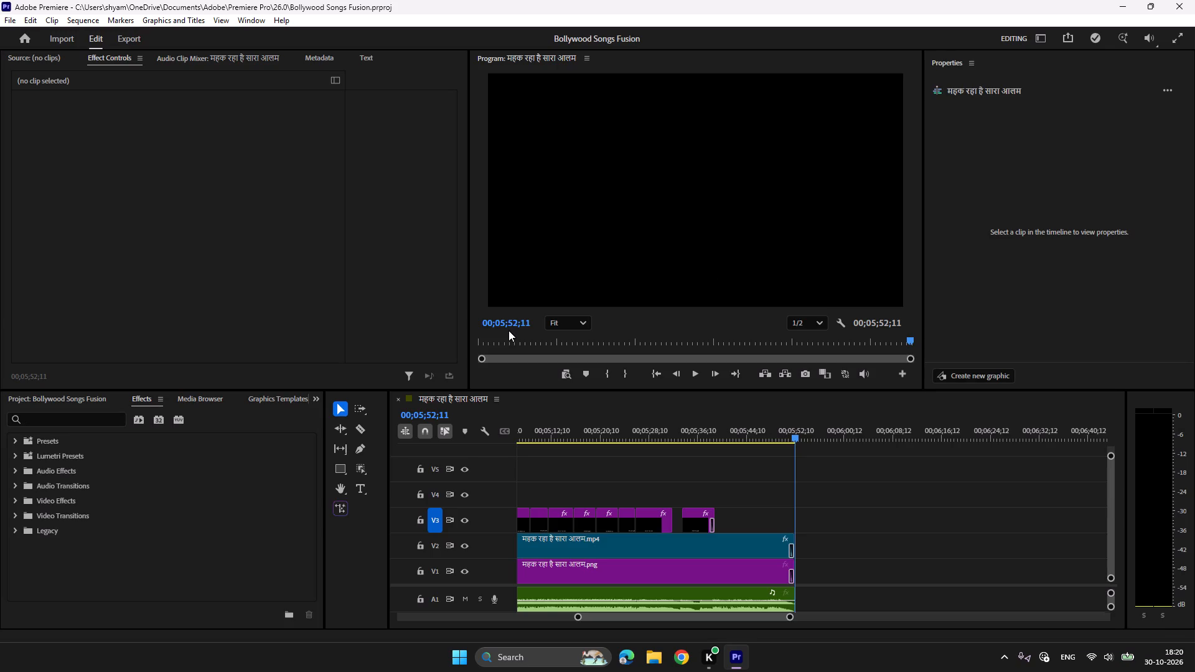
Delete all clips from the sequence except the first graphic clip on V3, near 00;00;32;00.
left_click_drag(687, 616, 466, 604)
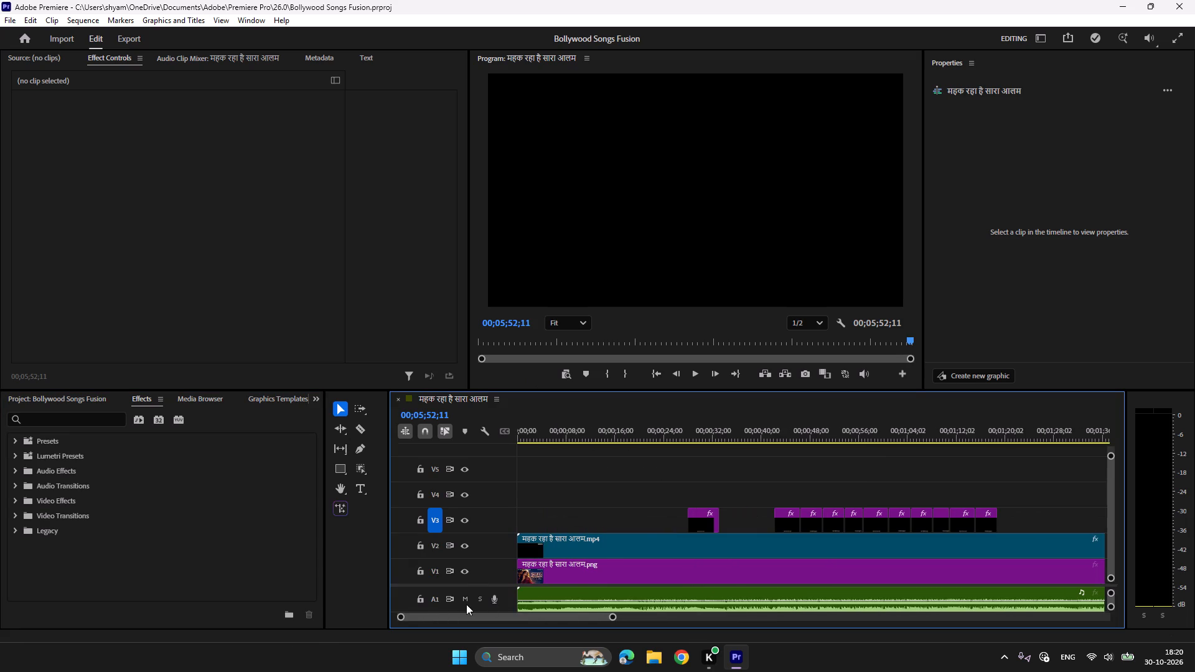
left_click_drag(466, 604, 466, 604)
left_click(535, 431)
key("ctrl+a")
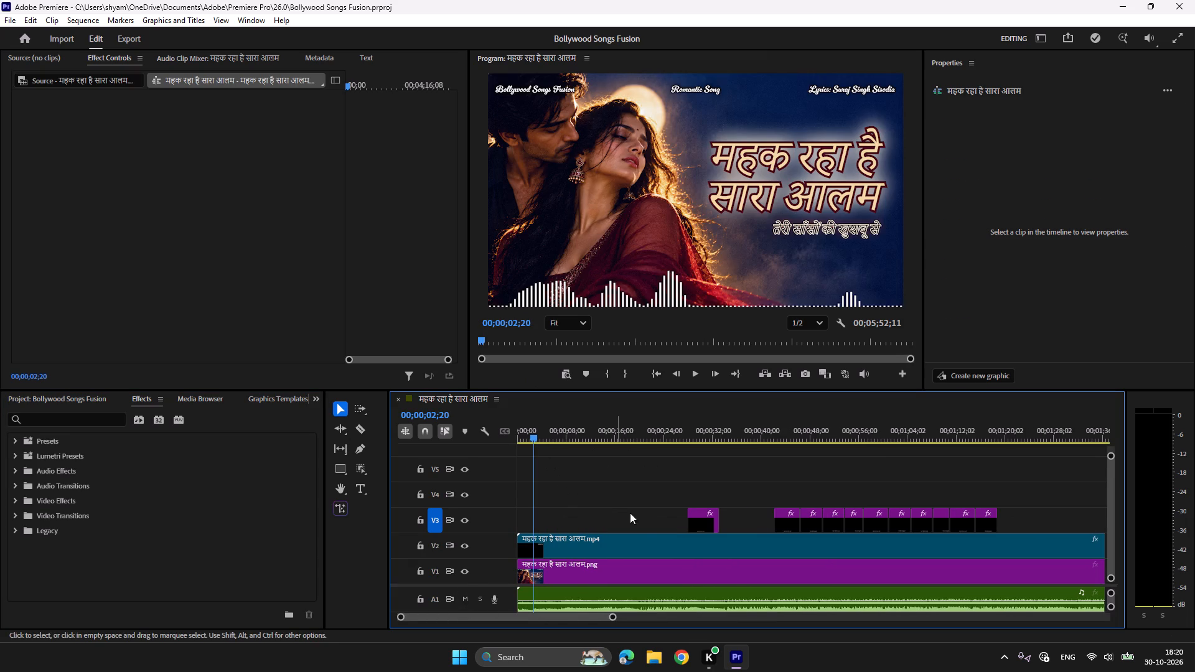
left_click(703, 526, "shift")
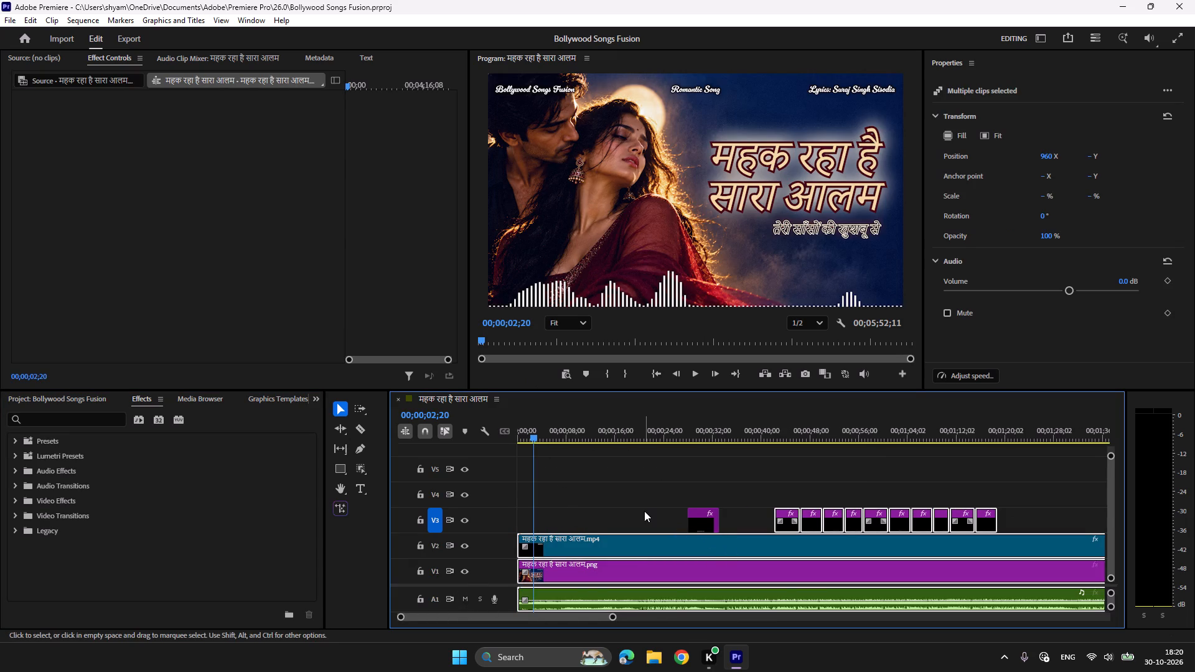
key("Delete")
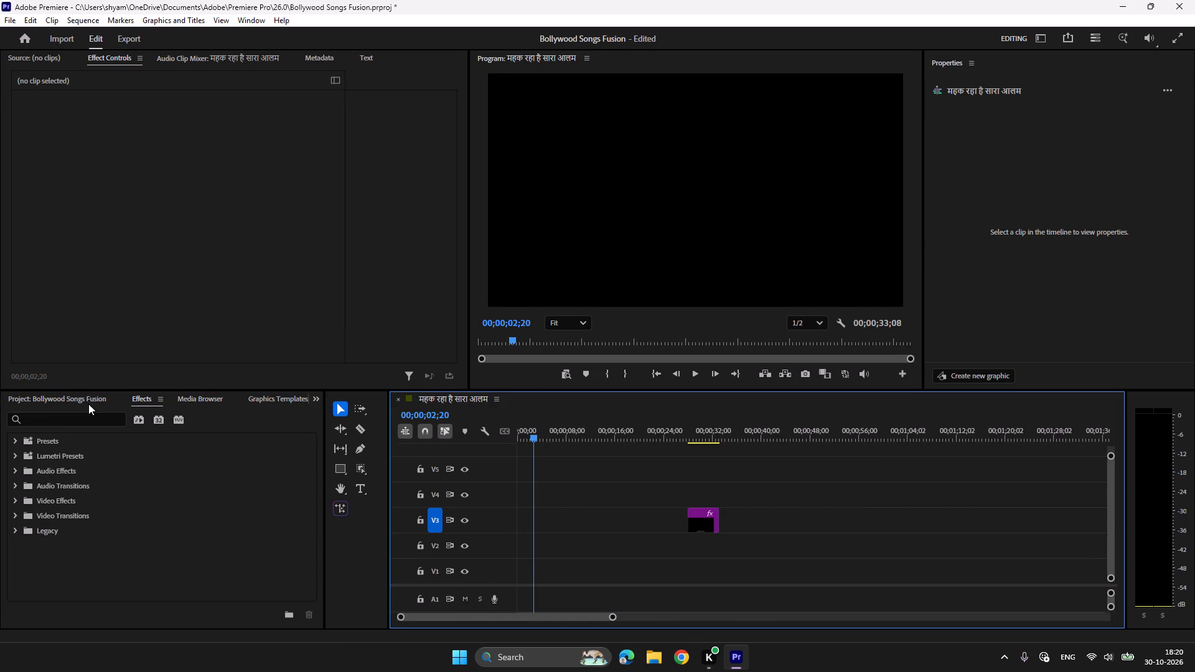
Delete the old song's audio, image and video items from the project, keeping only the sequence.
left_click(86, 400)
key("ctrl+a")
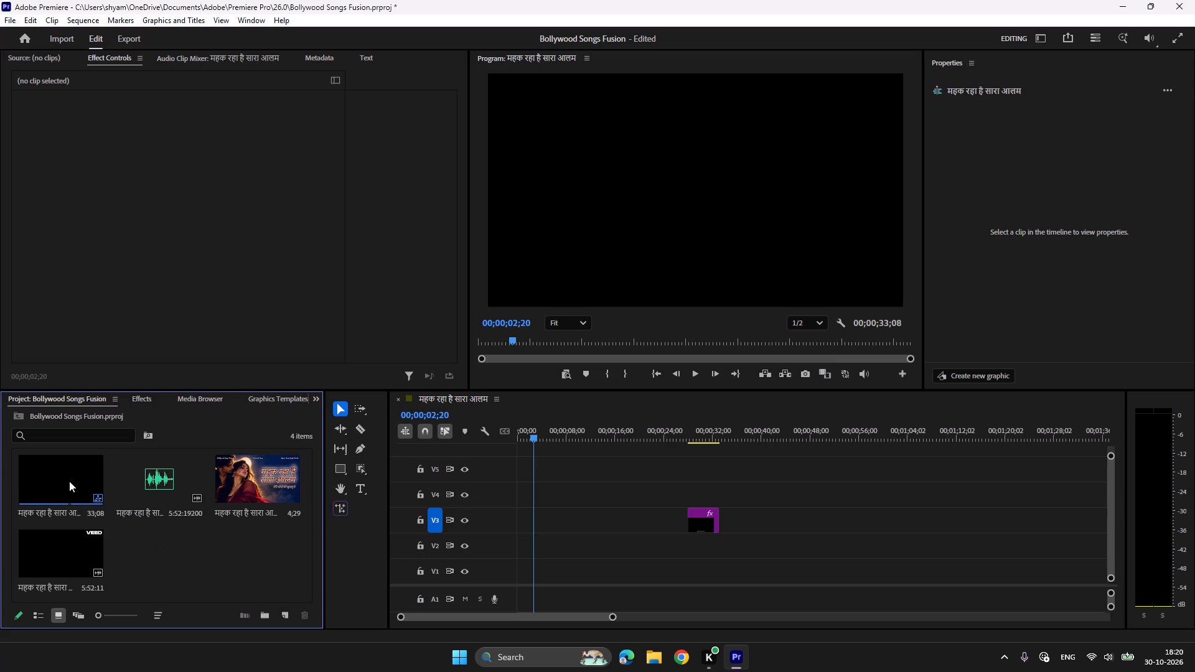
left_click(69, 481, "ctrl")
key("Delete")
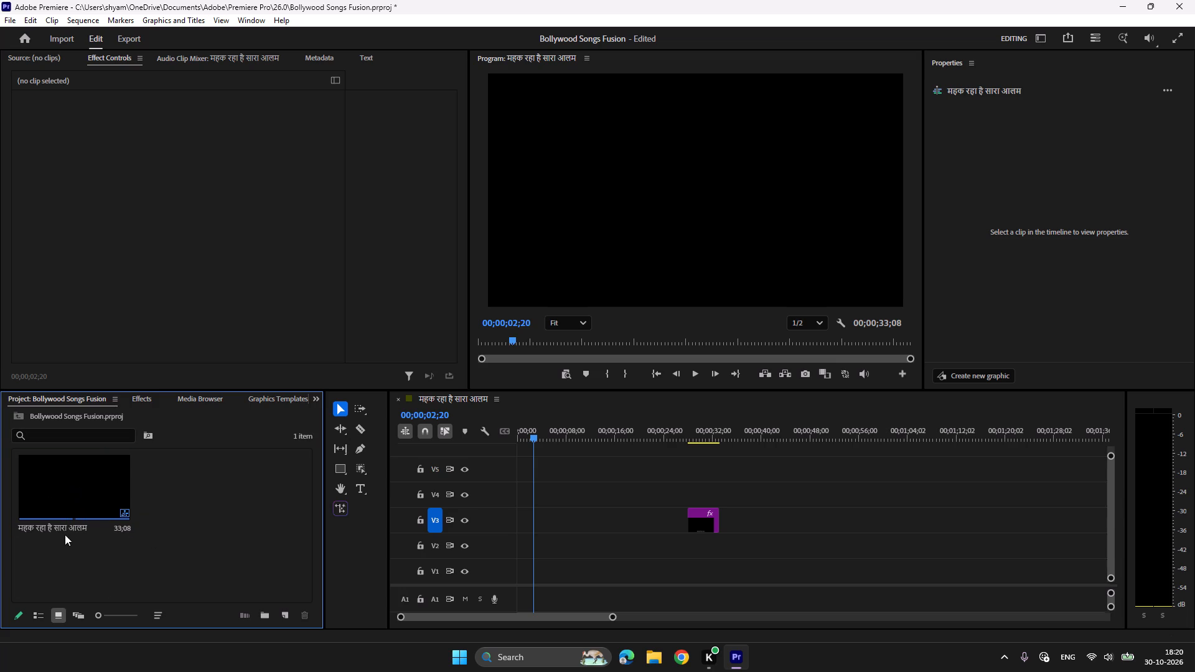
Rename the remaining sequence as तेरी कुर्ती लाल गुलाल using the clipboard history entry.
left_click(65, 532)
left_click(67, 528)
key("super+v")
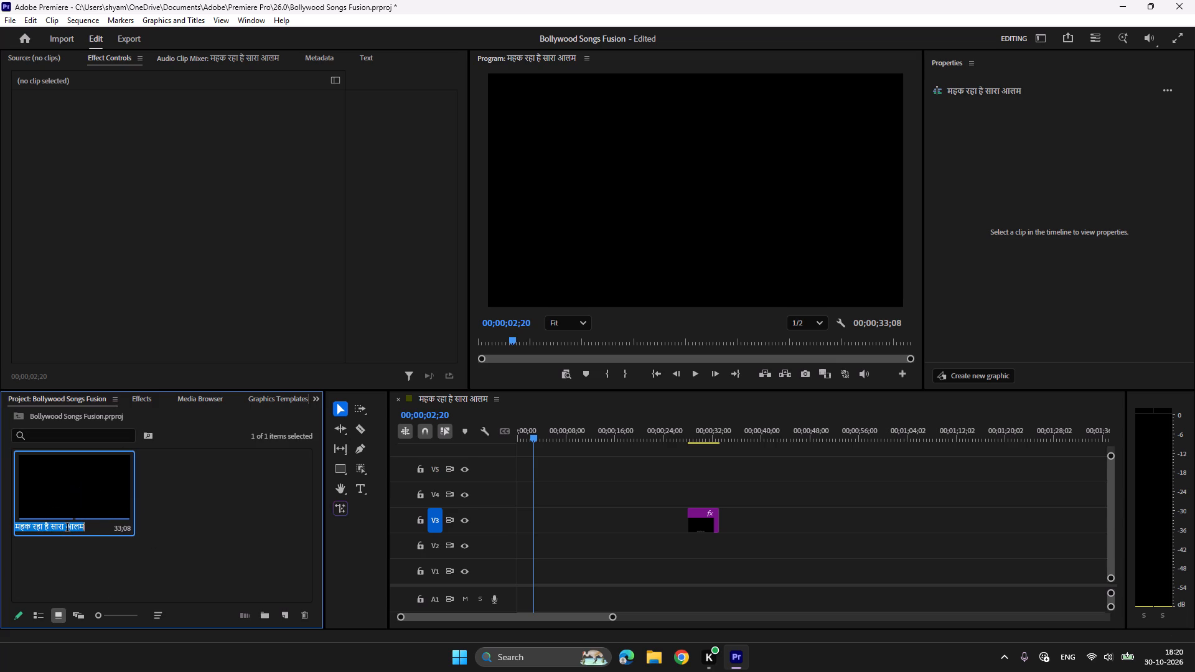
key("super+v")
left_click(95, 369)
key("ctrl+v")
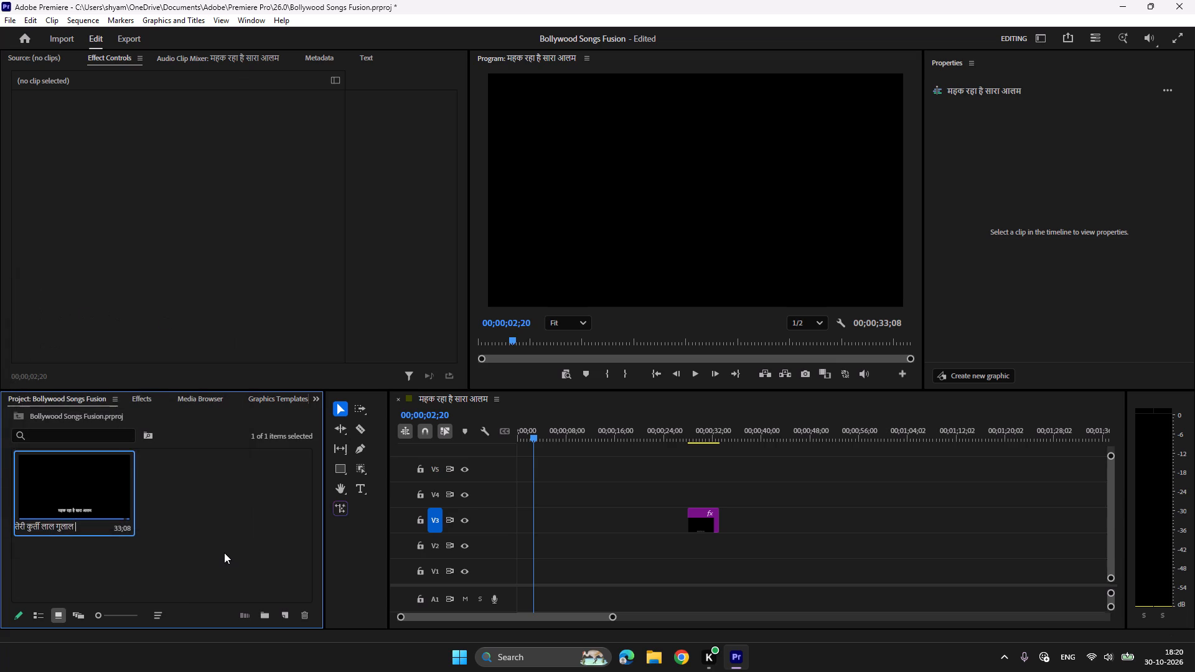
left_click(224, 553)
Import the video तेरी कुर्ती लाल गुलाल_.mp4 from the Downloads Video folder.
double_click(215, 515)
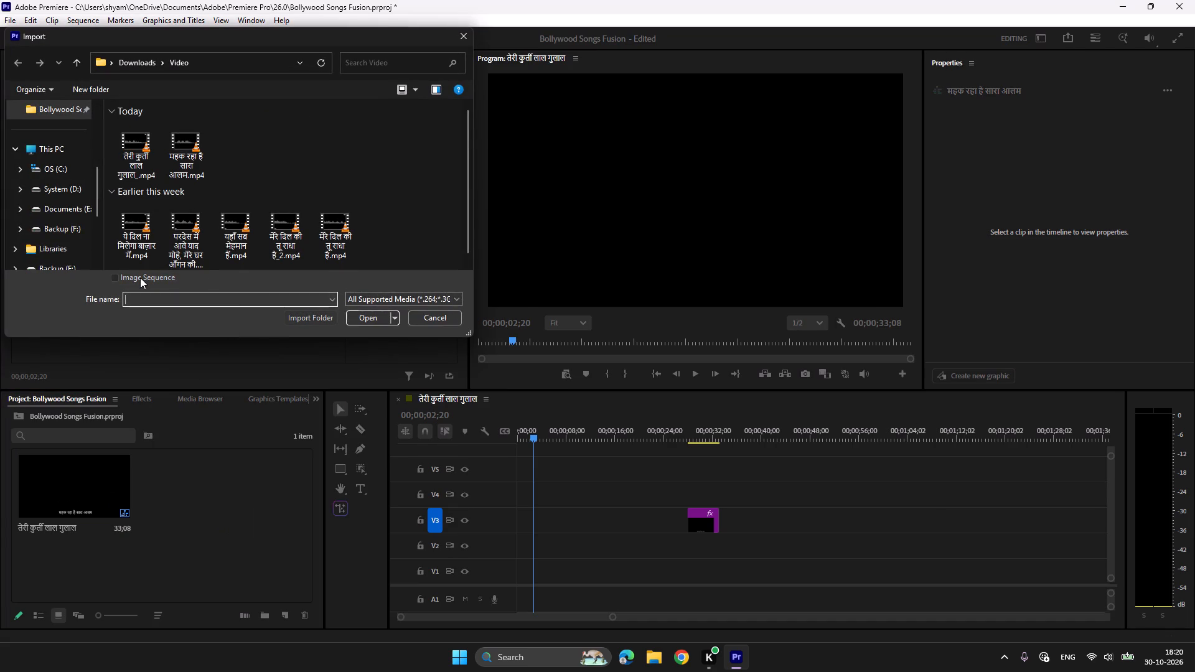
left_click(139, 156)
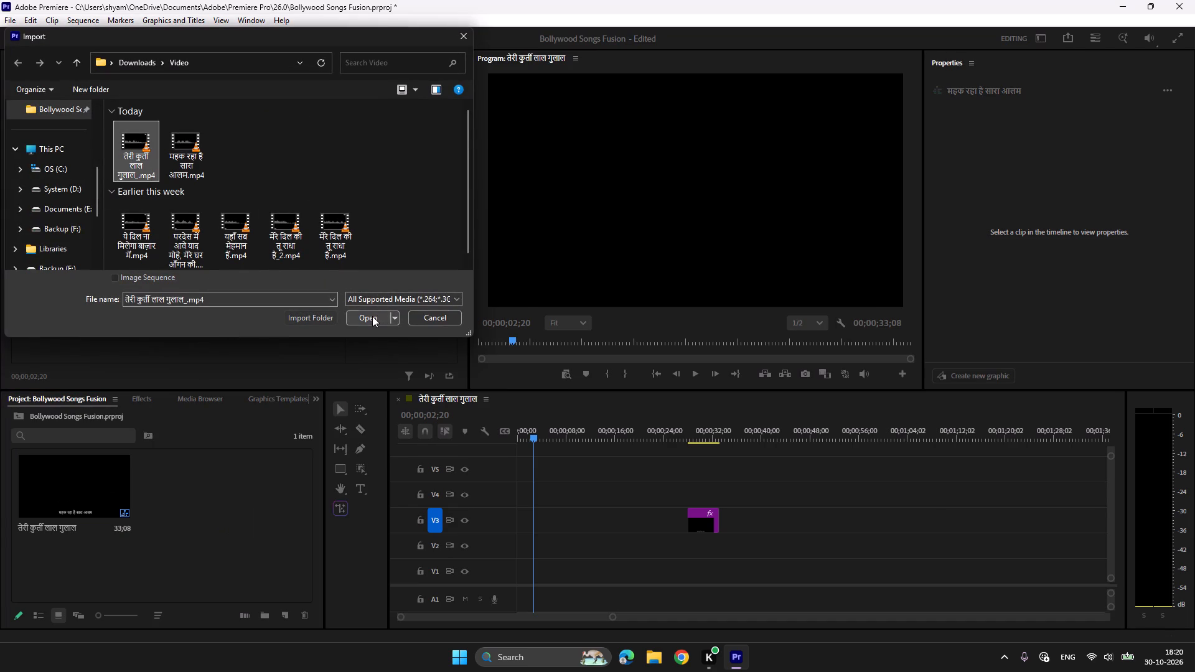
left_click(372, 316)
Import तेरी कुर्ती लाल गुलाल 7.wav and तेरी कुर्ती लाल गुलाल.png from the Downloads folder.
double_click(223, 582)
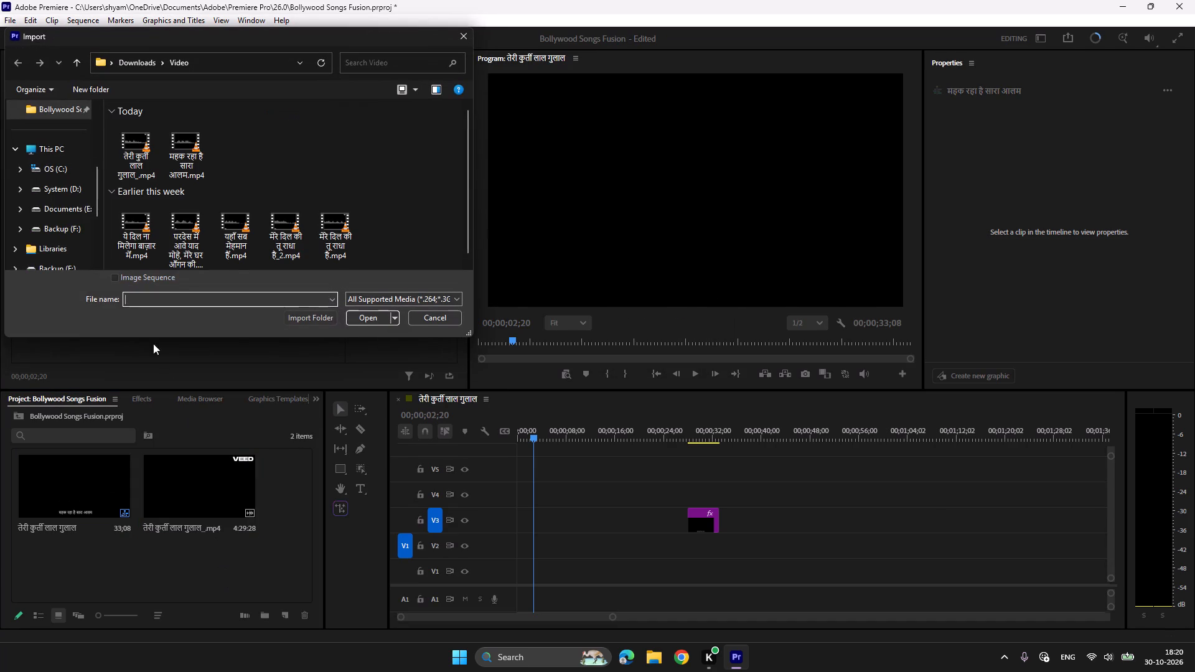
scroll(58, 157, "up", 5)
left_click(60, 190)
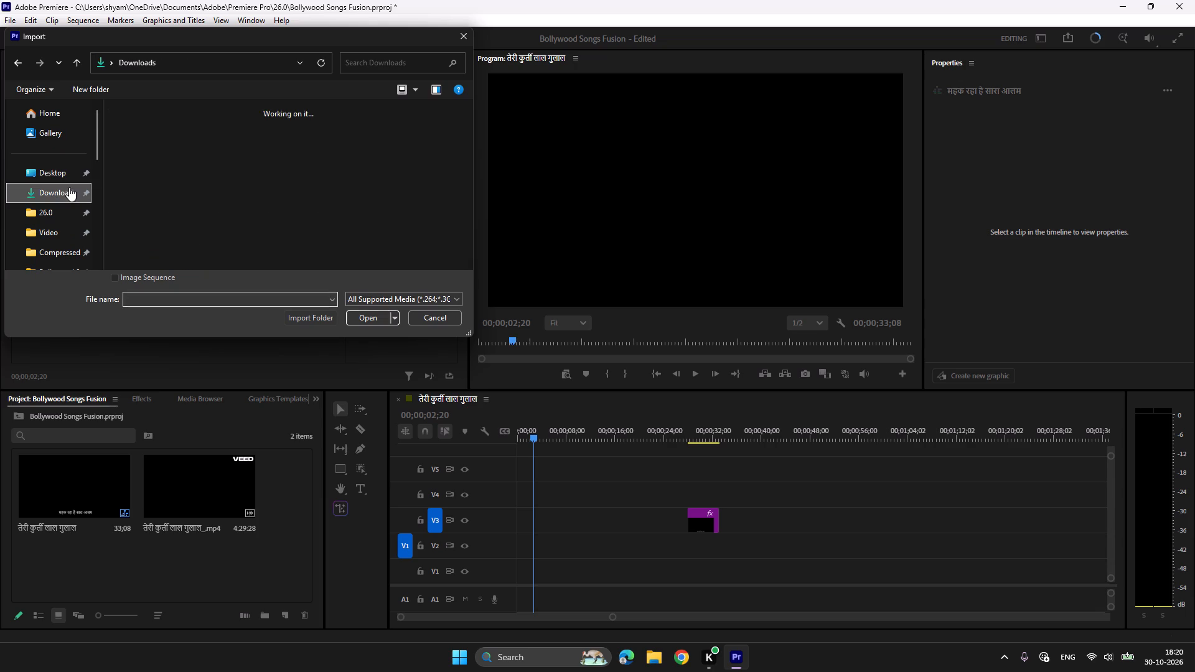
left_click(149, 156)
left_click(241, 171, "ctrl")
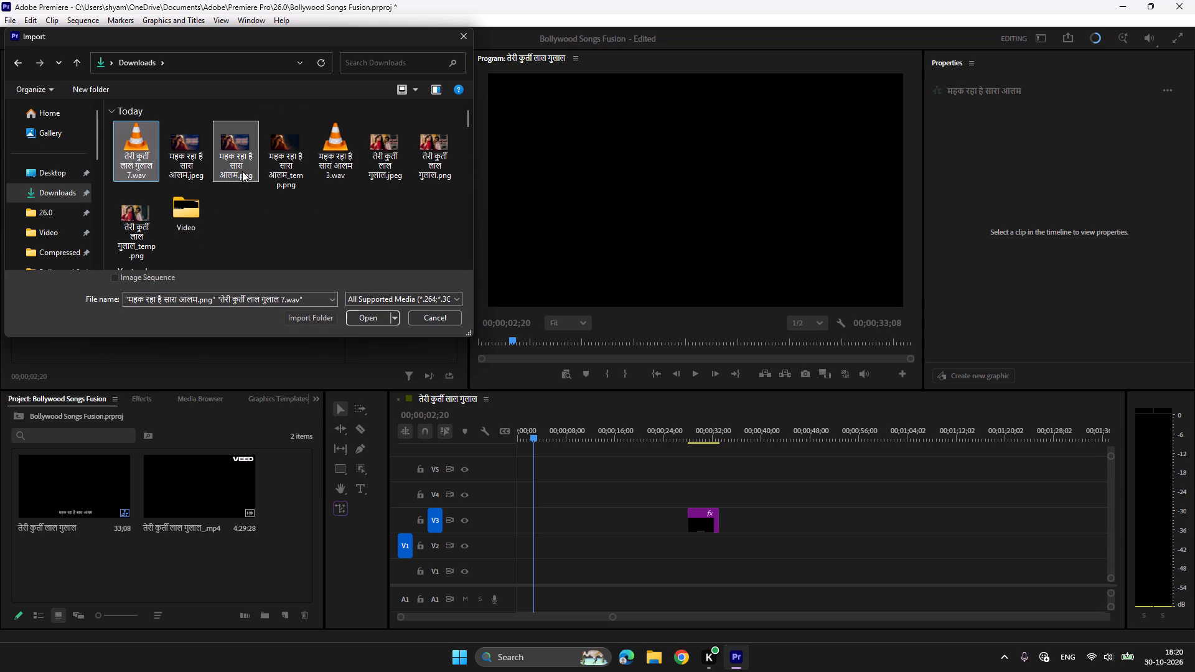
left_click(238, 165, "ctrl")
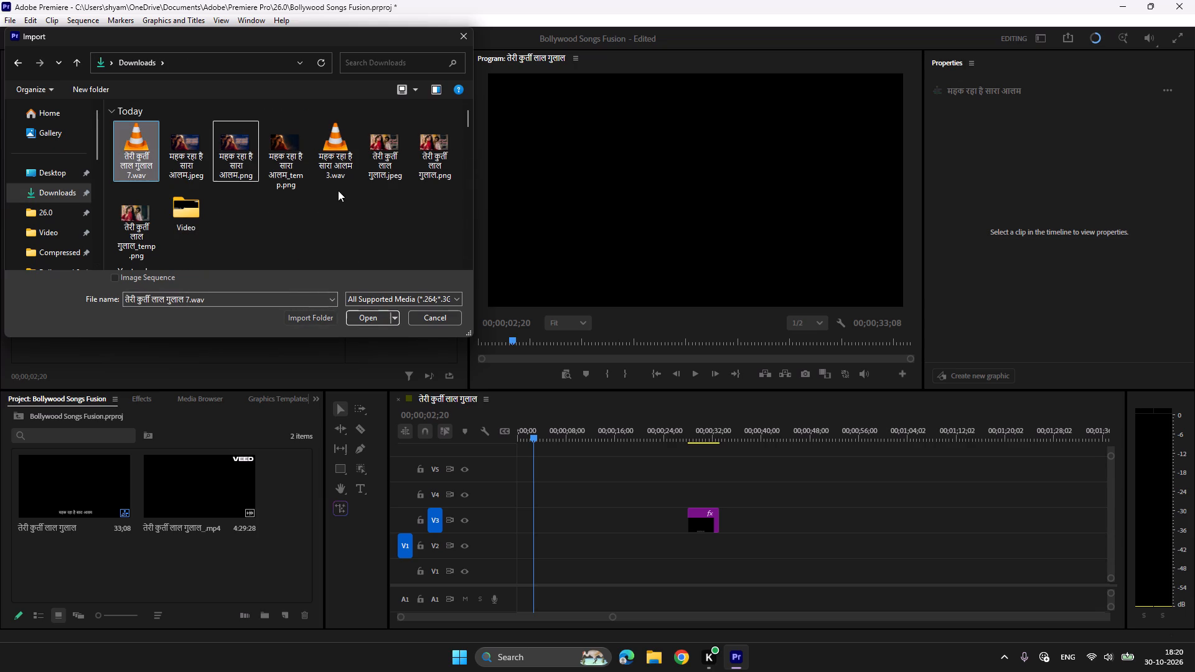
left_click(442, 174, "ctrl")
left_click(368, 315)
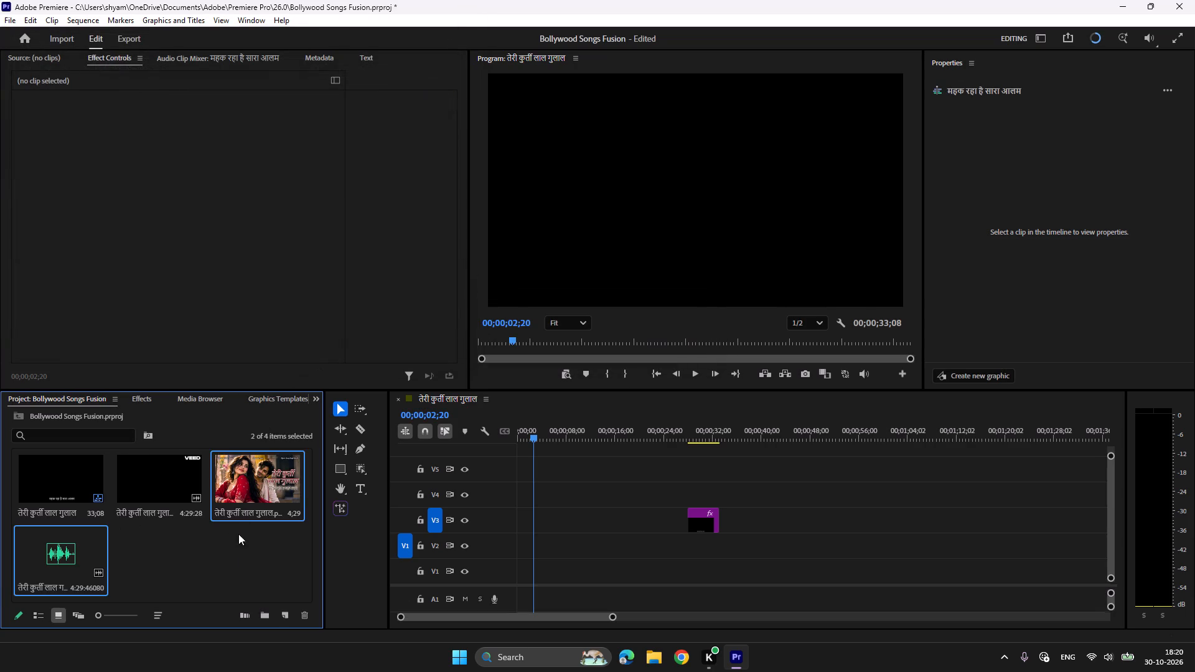
left_click(240, 556)
Place the new song's PNG image on V1 and its WAV audio on A1 at the sequence start.
left_click_drag(250, 474, 494, 566)
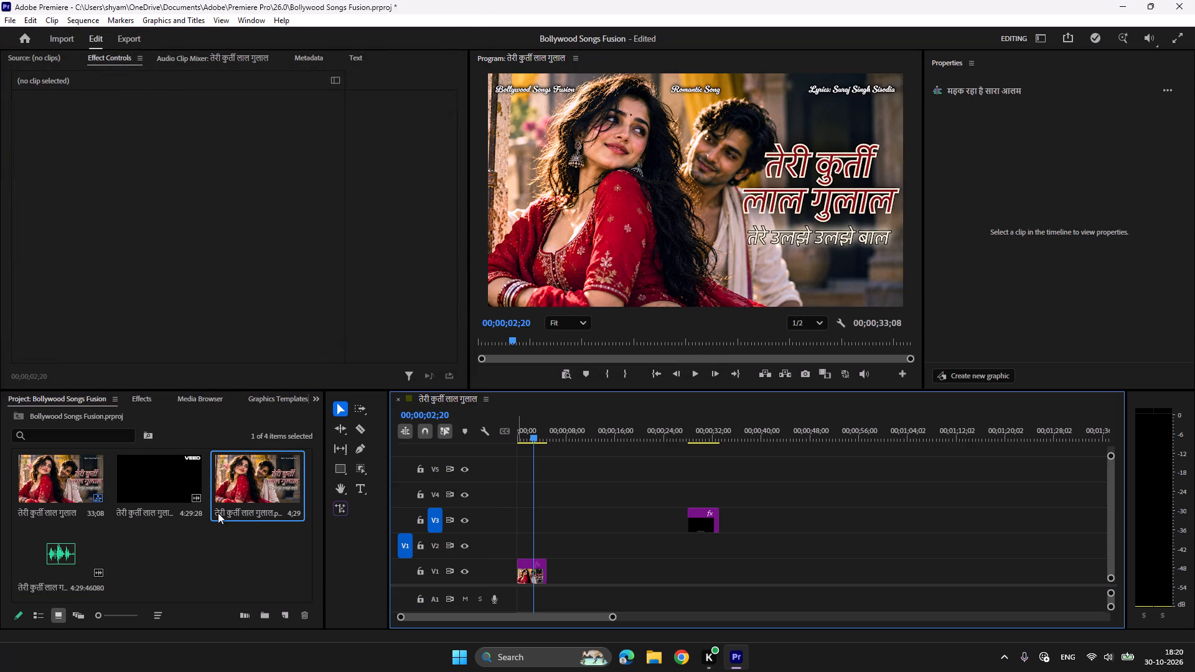
left_click_drag(51, 553, 503, 596)
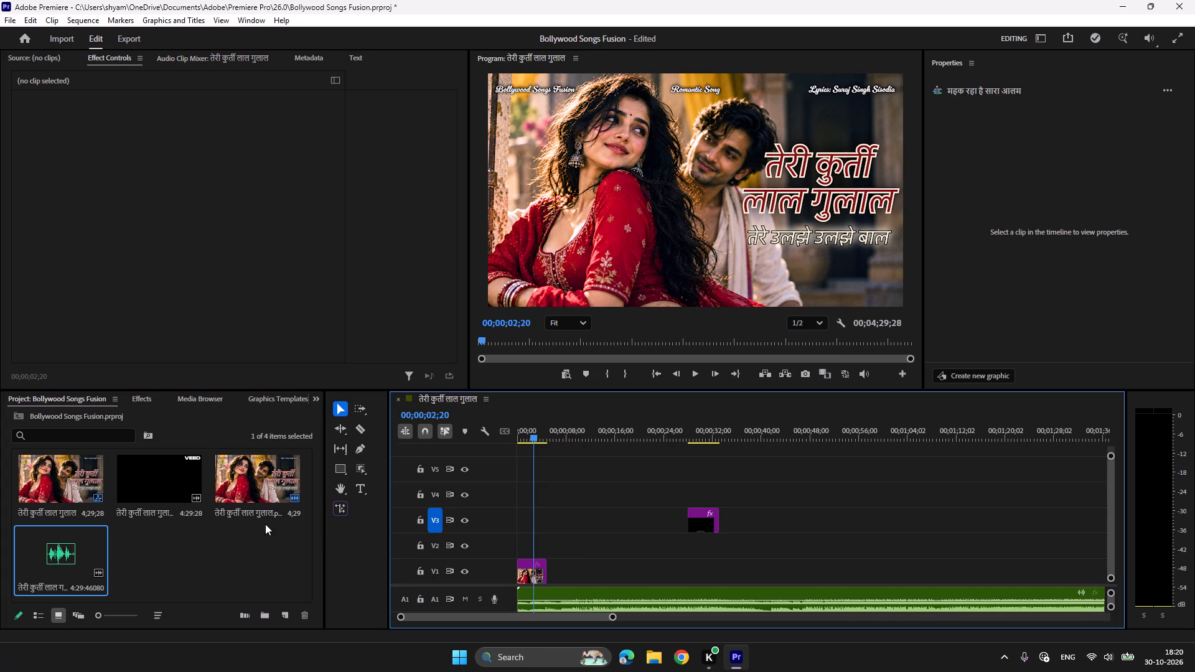
Place only the video part of the waveform MP4 on V2 at the sequence start.
double_click(162, 467)
left_click_drag(210, 325, 326, 414)
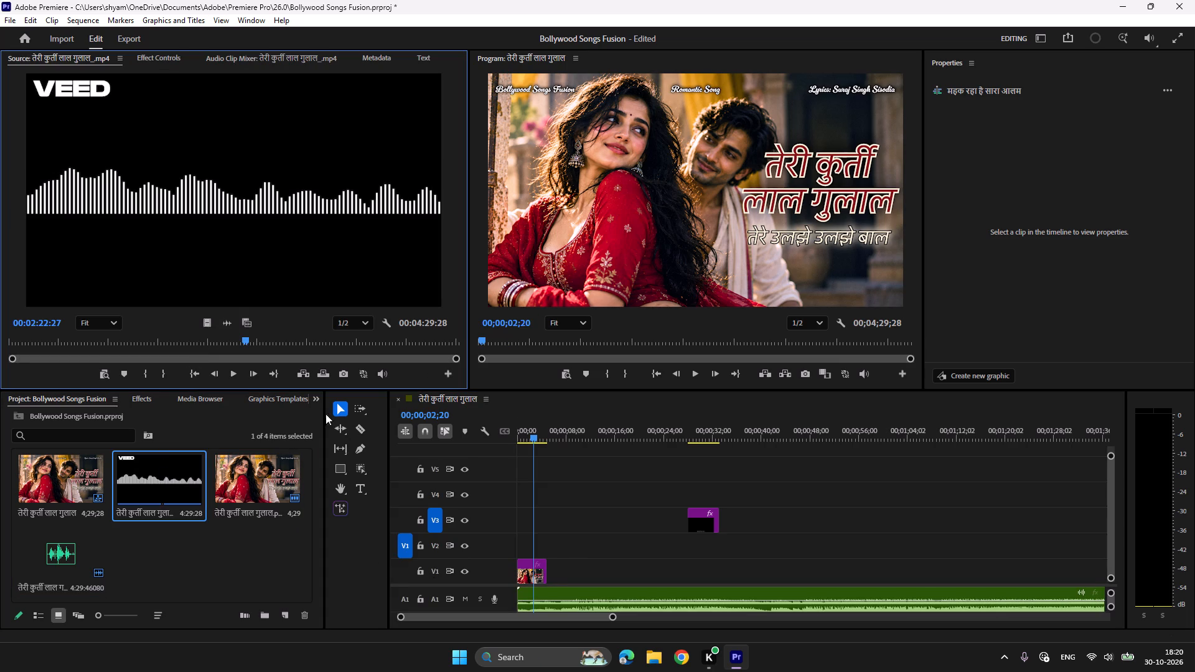
left_click_drag(326, 414, 488, 539)
Set the volume of the WAV clip on A1 to 5 dB.
left_click(621, 594)
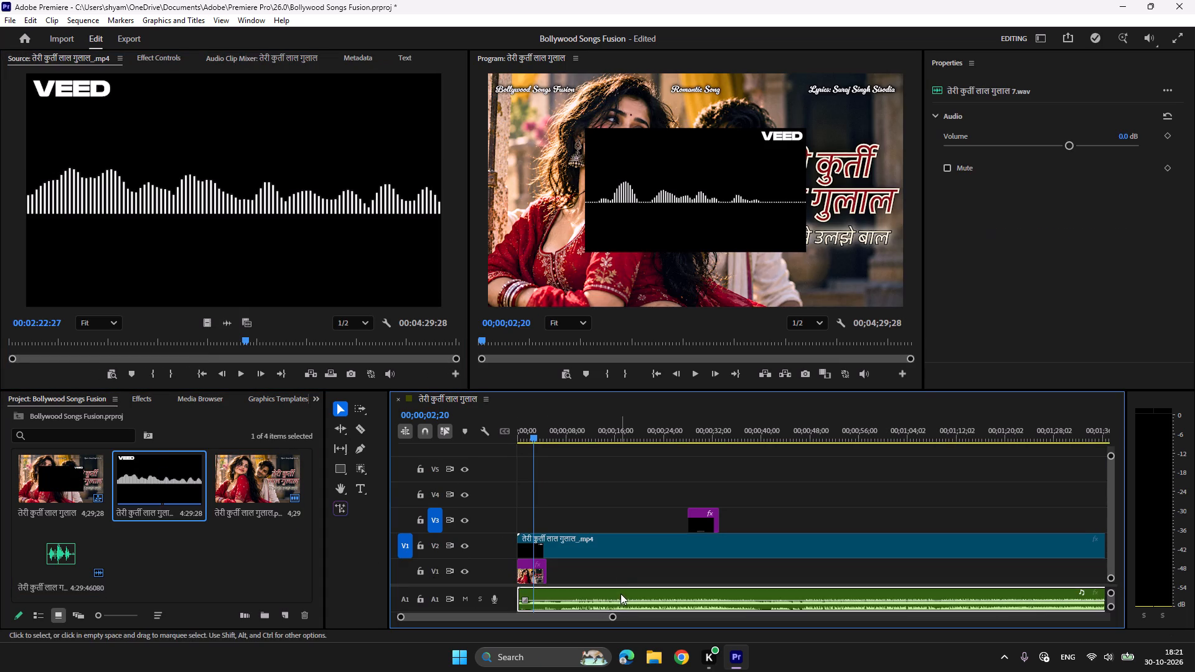
left_click(1124, 138)
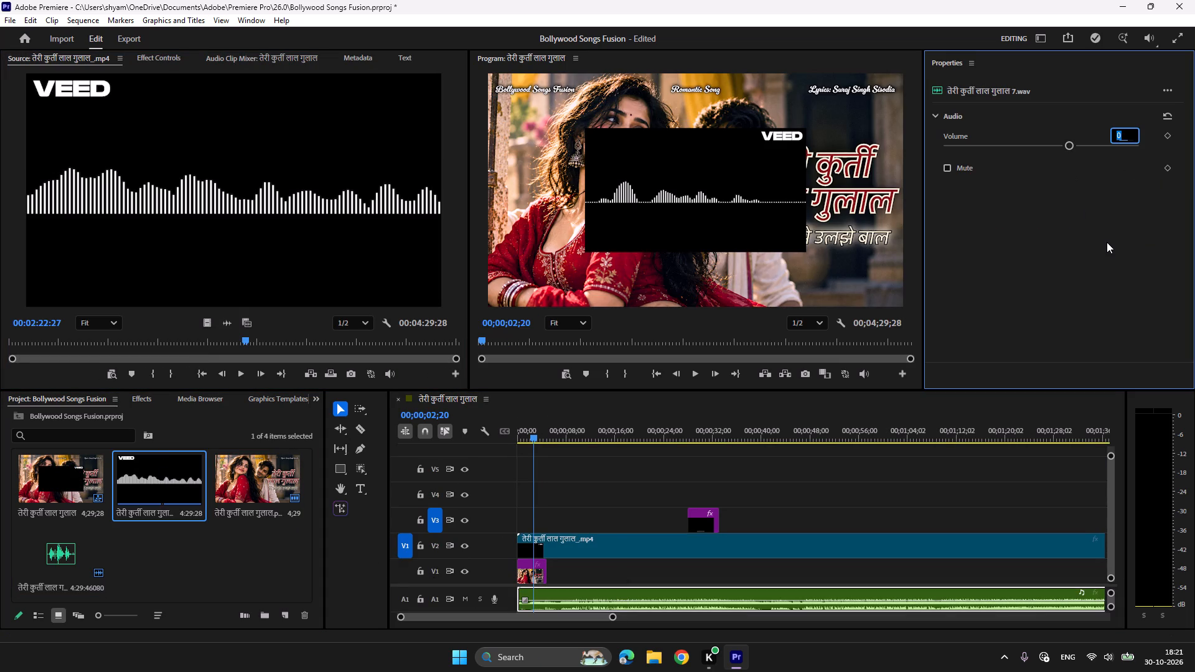
key("5")
key("Return")
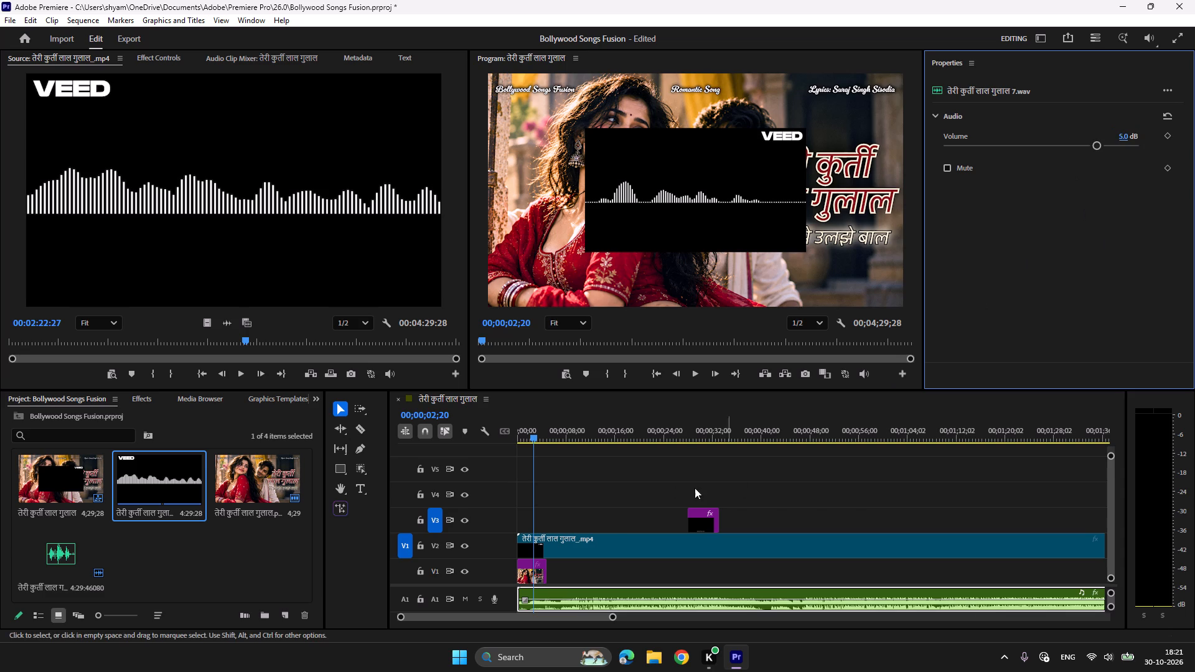
Scale the waveform video on V2 to fill the frame.
right_click(609, 539)
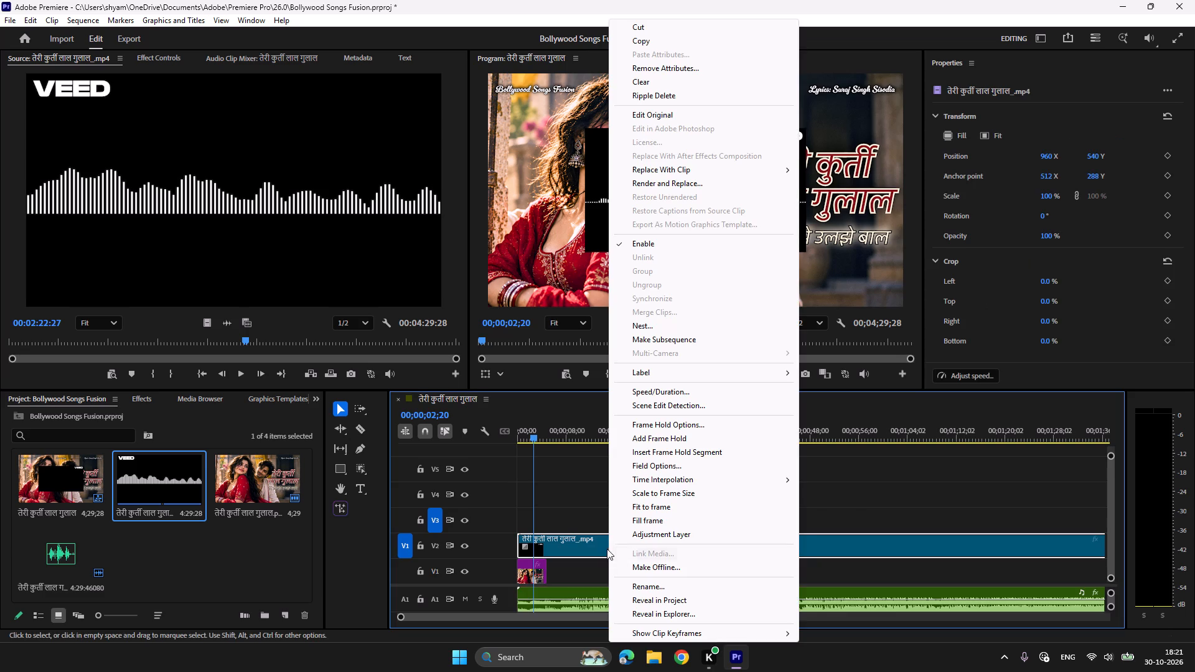
left_click(645, 520)
Crop the waveform video on V2 by 40% at both the top and the bottom.
left_click(171, 62)
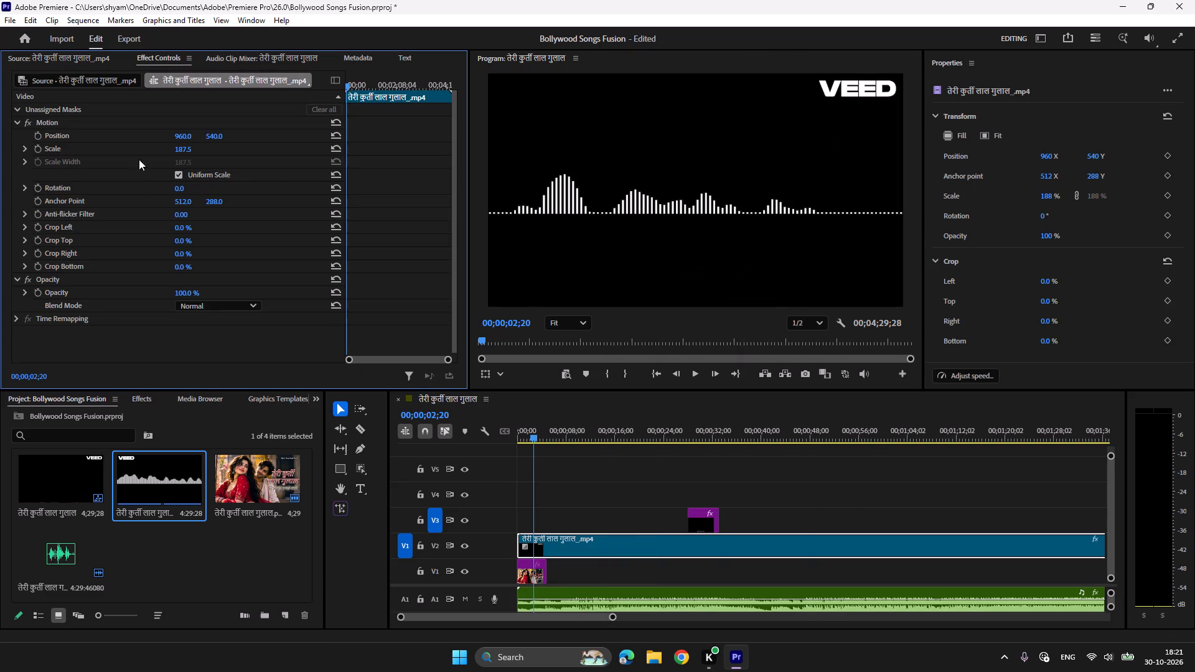
left_click(181, 238)
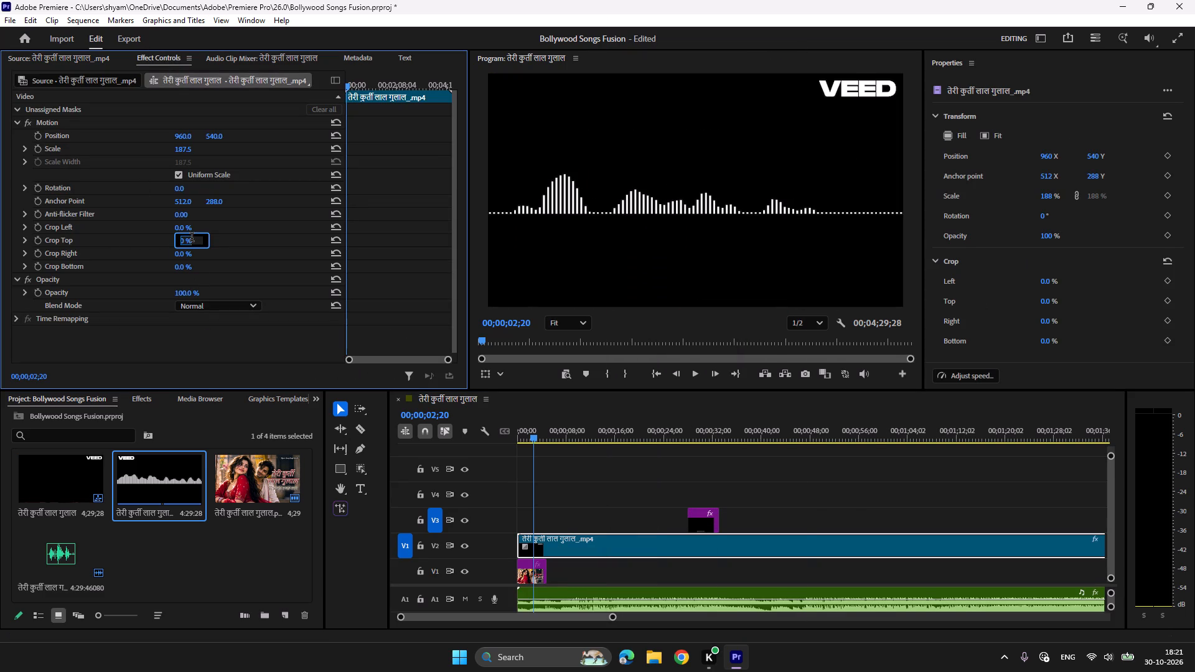
type("40")
key("Return")
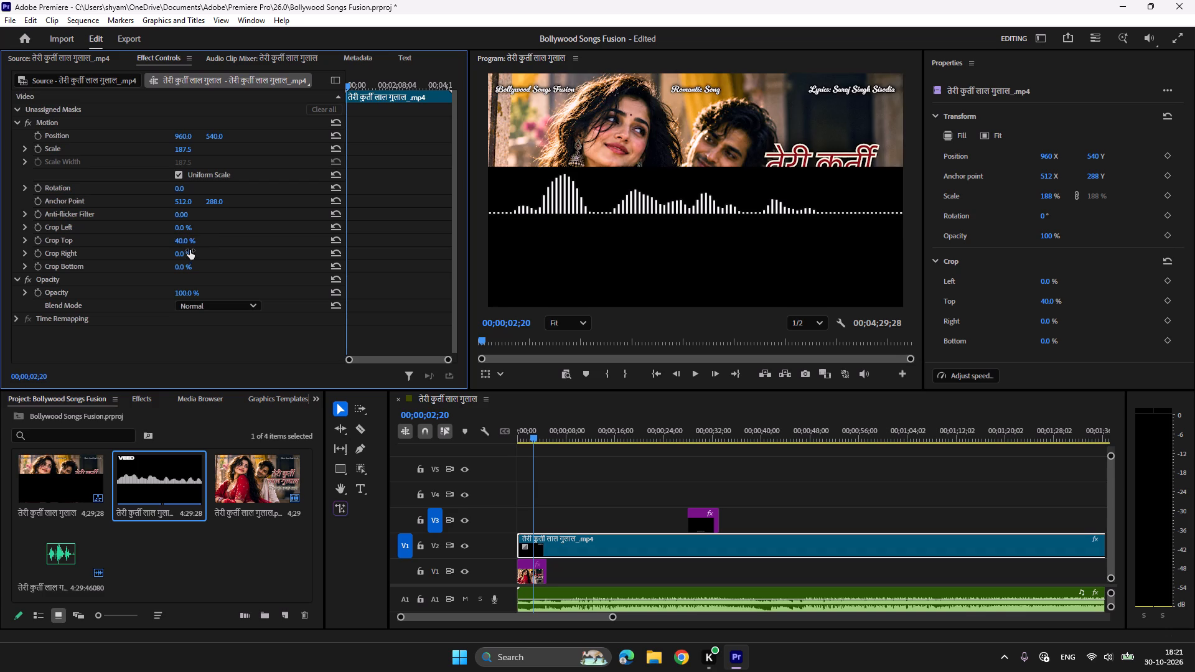
left_click(185, 264)
type("40")
key("Return")
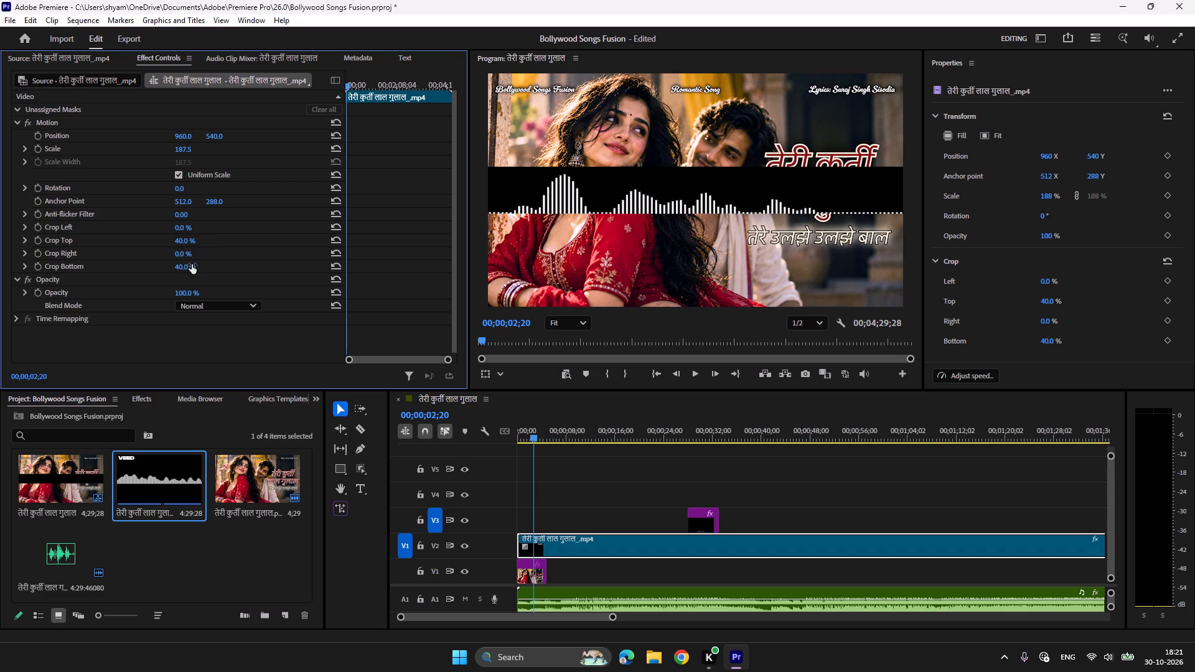
Set the waveform video's vertical position to 972.
left_click(213, 135)
type("972")
key("Return")
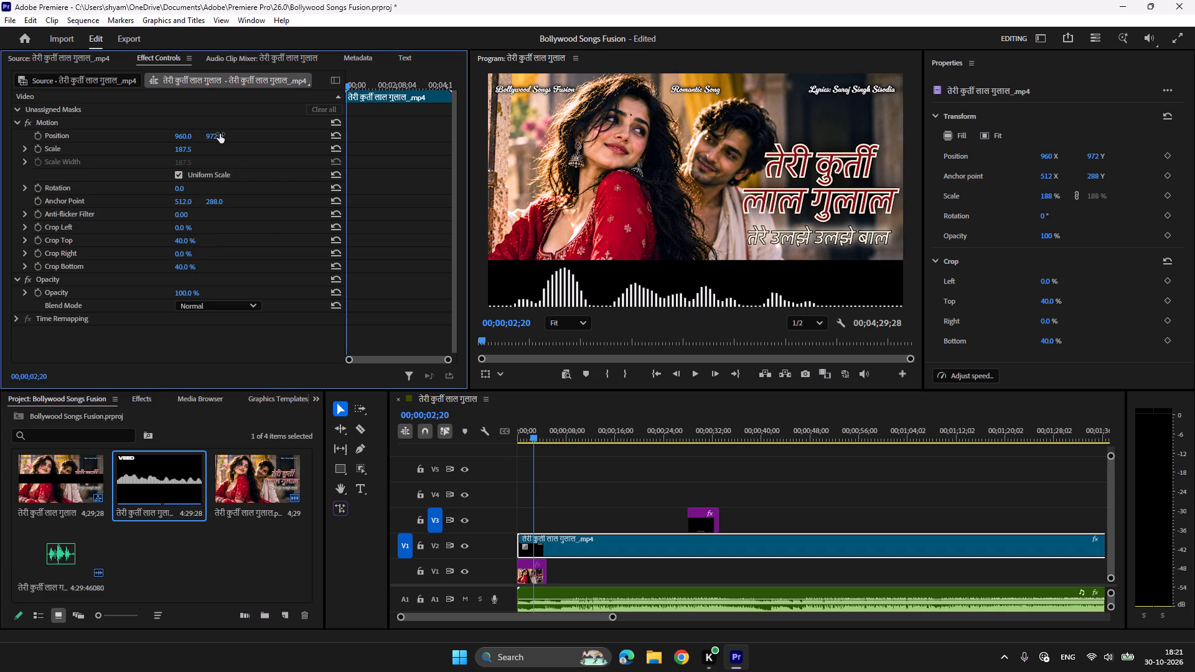
Apply the Luma Key effect from the Keying video effects to the waveform clip on V2 and preview the playback.
scroll(284, 351, "down", 3)
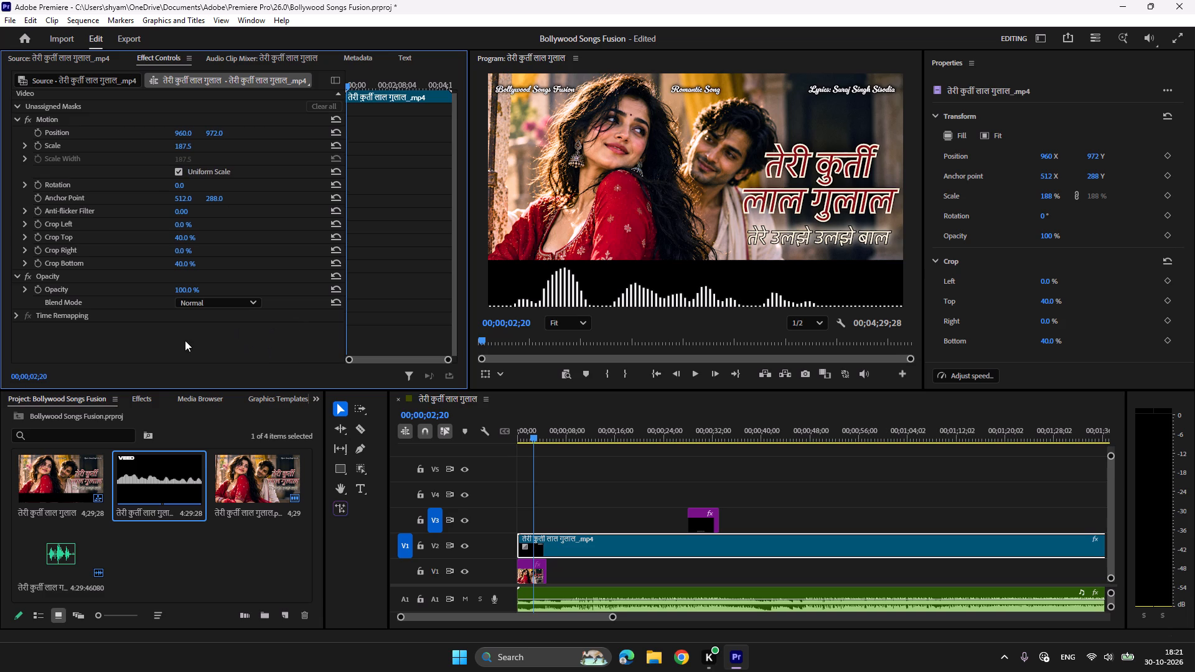
left_click(143, 396)
left_click(16, 500)
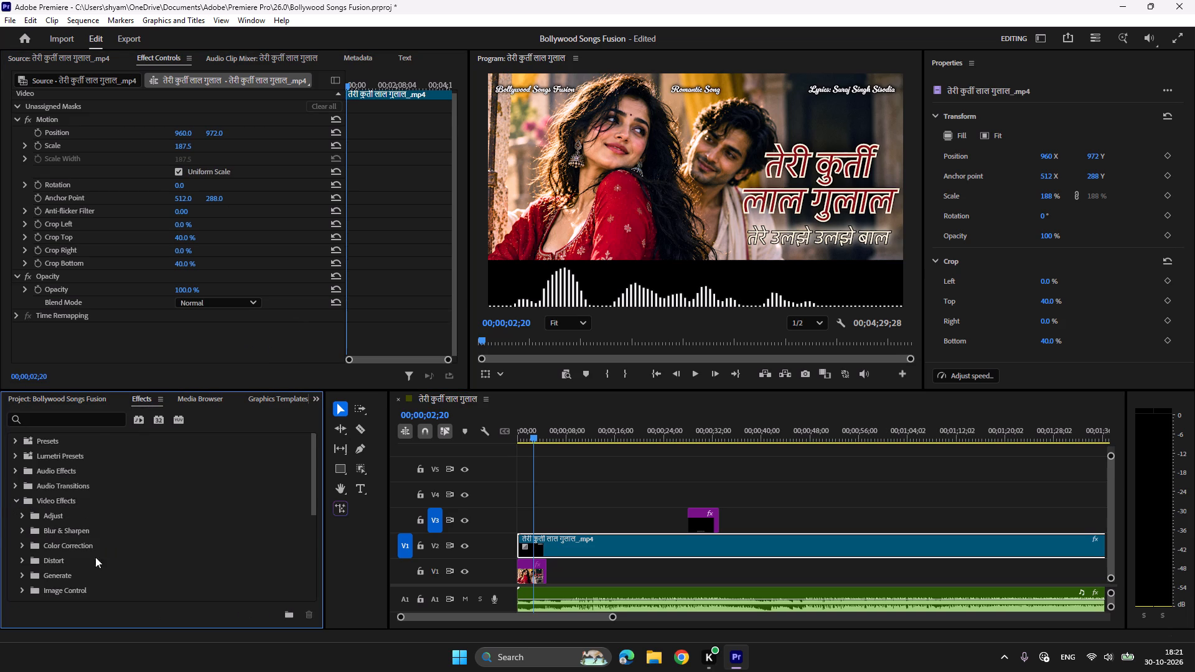
scroll(141, 575, "down", 4)
left_click(19, 571)
scroll(241, 562, "down", 5)
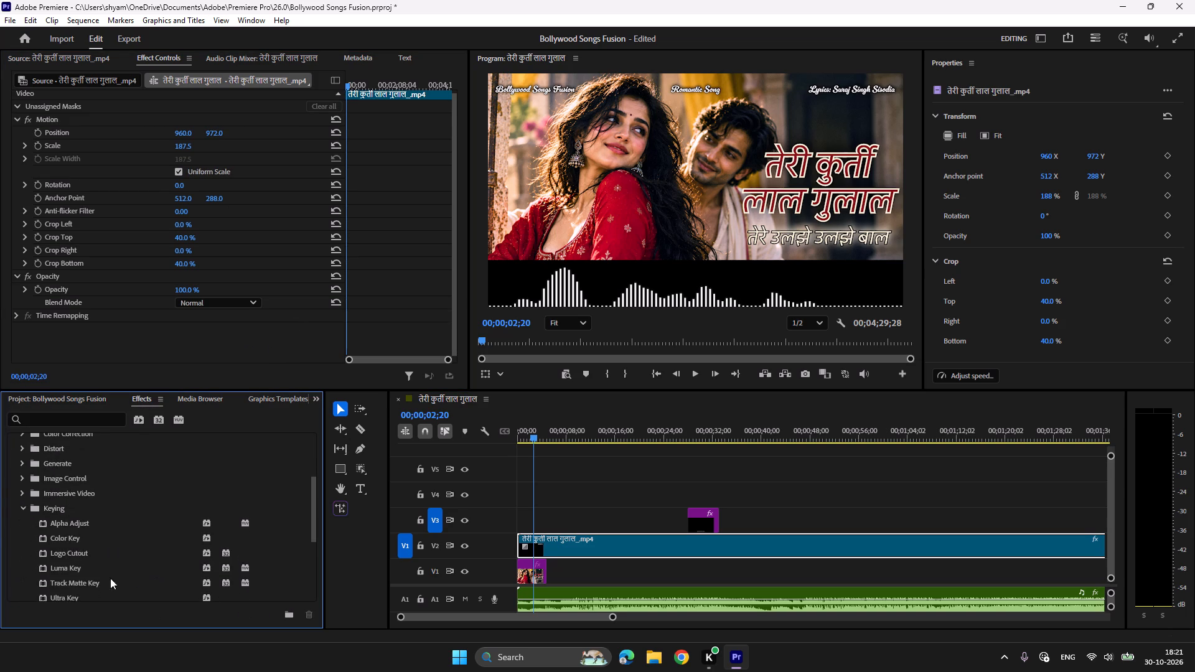
double_click(60, 562)
key("space")
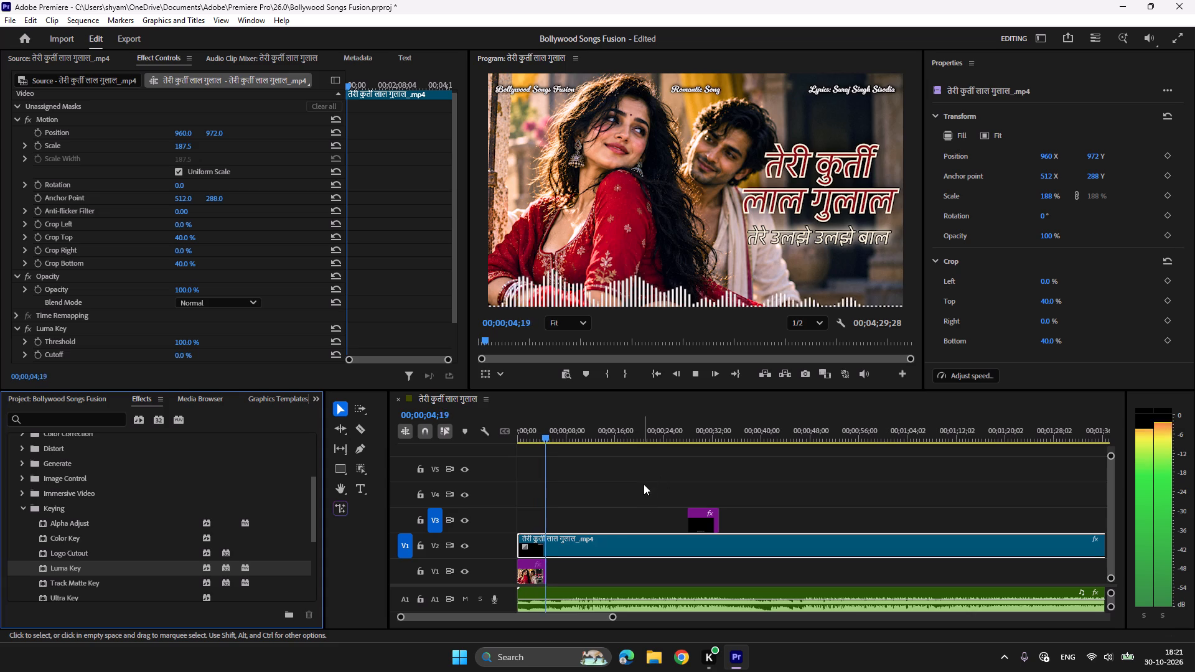
key("space")
Extend the artwork image clip on V1 to the end of the waveform clip on V2.
left_click_drag(612, 619, 781, 625)
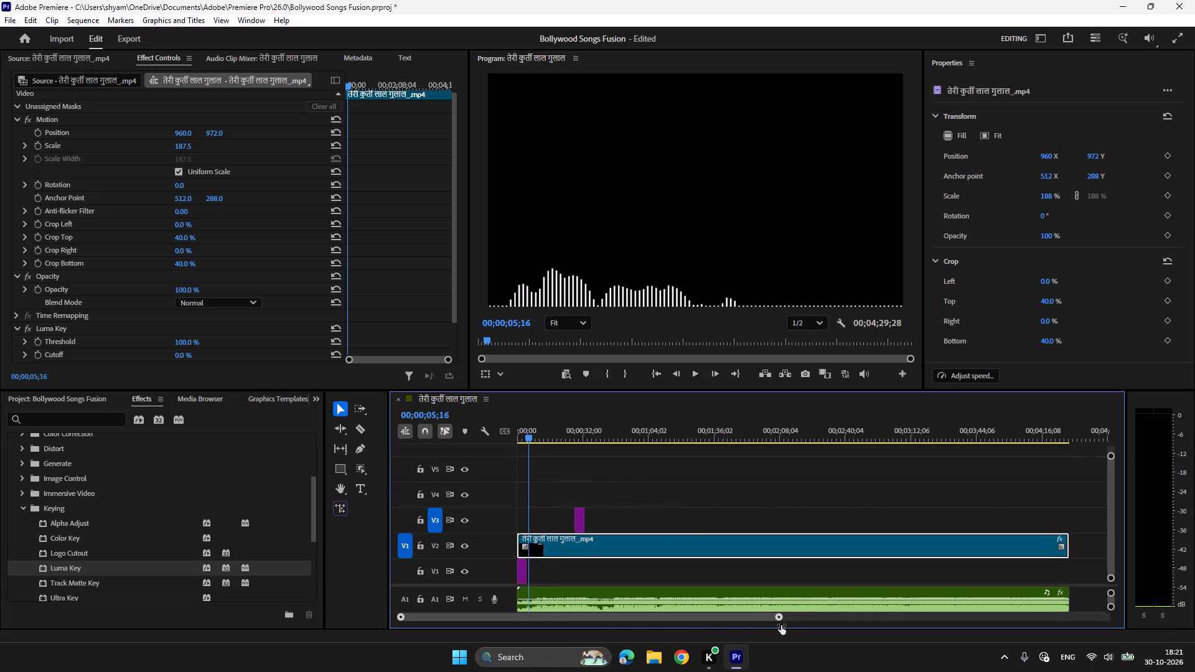
left_click_drag(781, 625, 794, 626)
left_click_drag(534, 570, 979, 579)
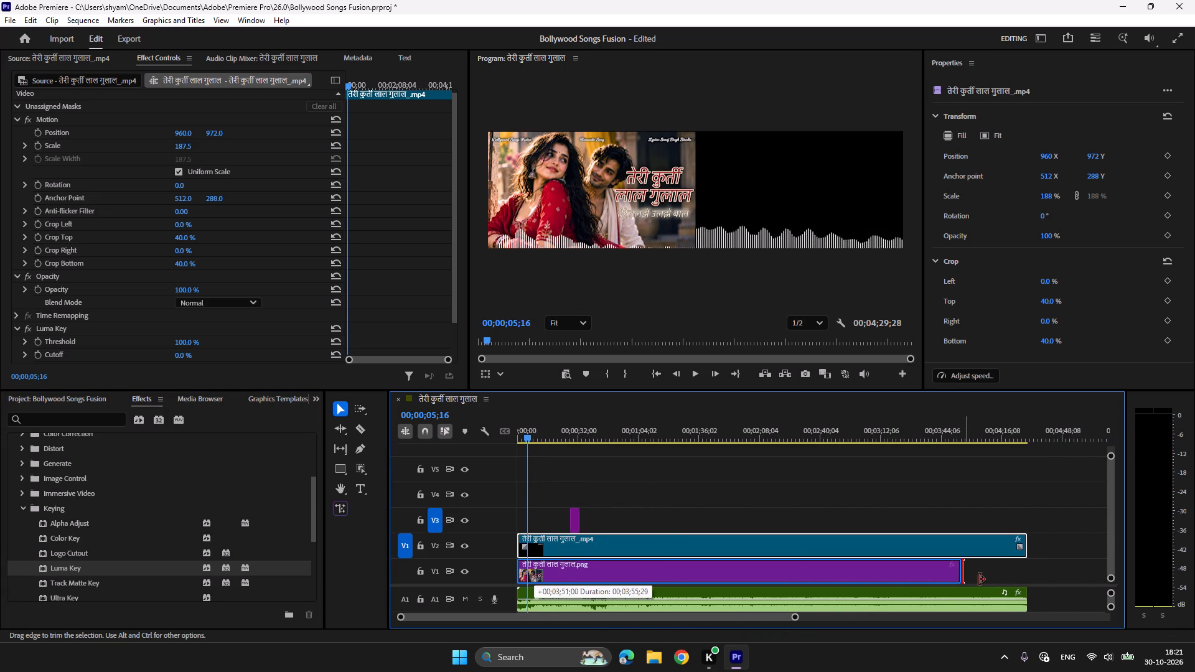
left_click_drag(979, 579, 1032, 579)
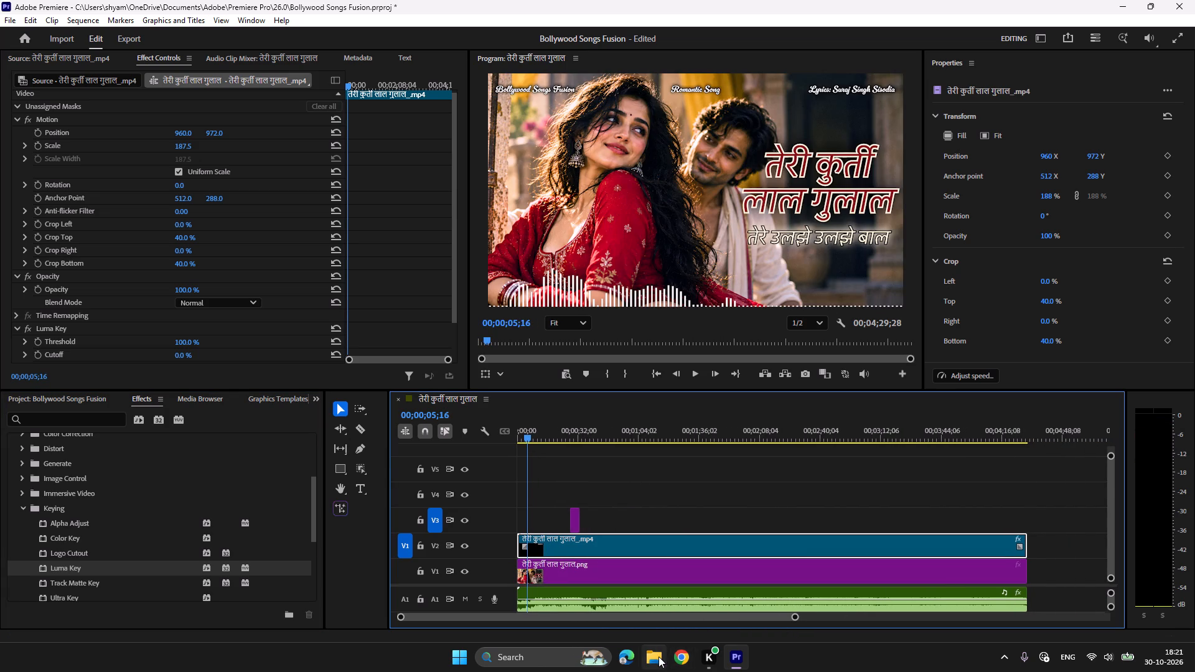
Open the lyrics file "276. तेरी कुर्ती लाल गुलाल .txt" from the Bollywood Songs folder in File Explorer.
left_click(658, 656)
left_click(43, 248)
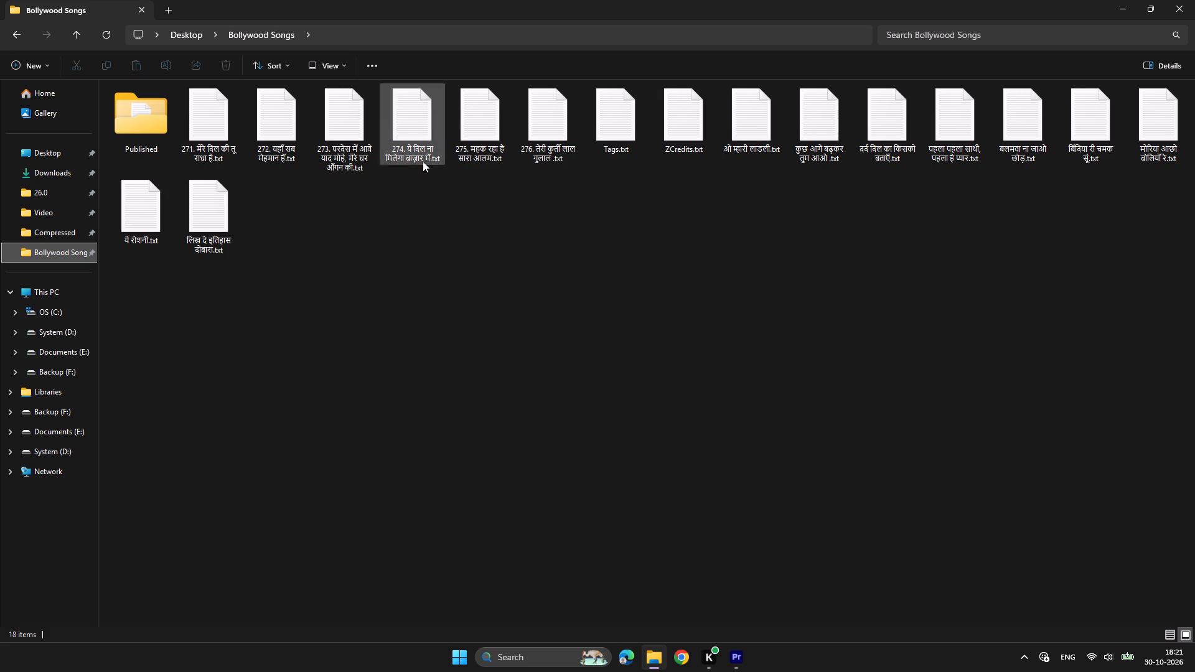
double_click(553, 121)
Back in Premiere, play the song to find where the singing starts and move the V3 caption clip to 00;00;42;02.
left_click(725, 659)
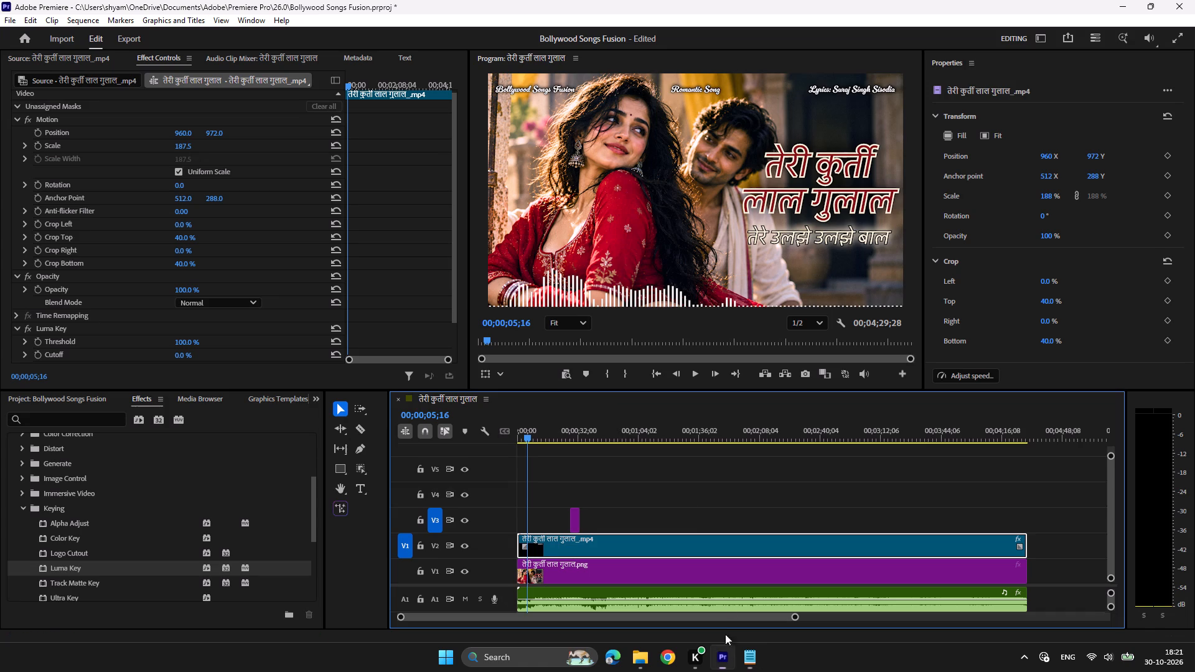
key("space")
left_click_drag(794, 620, 682, 620)
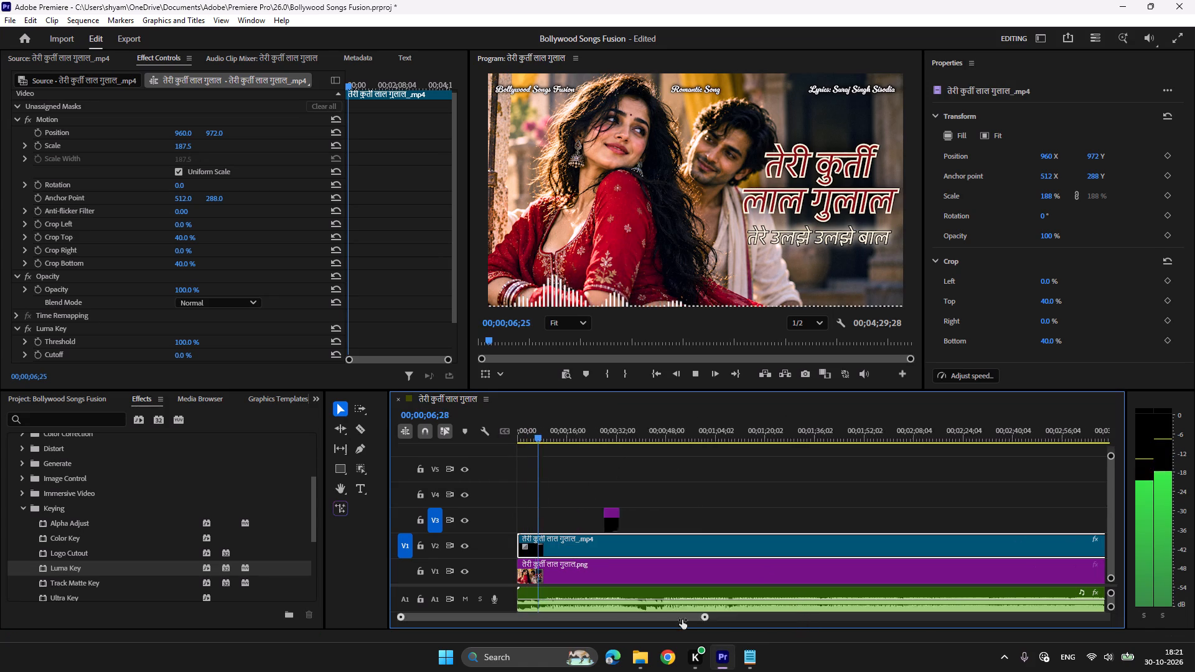
left_click_drag(682, 620, 578, 617)
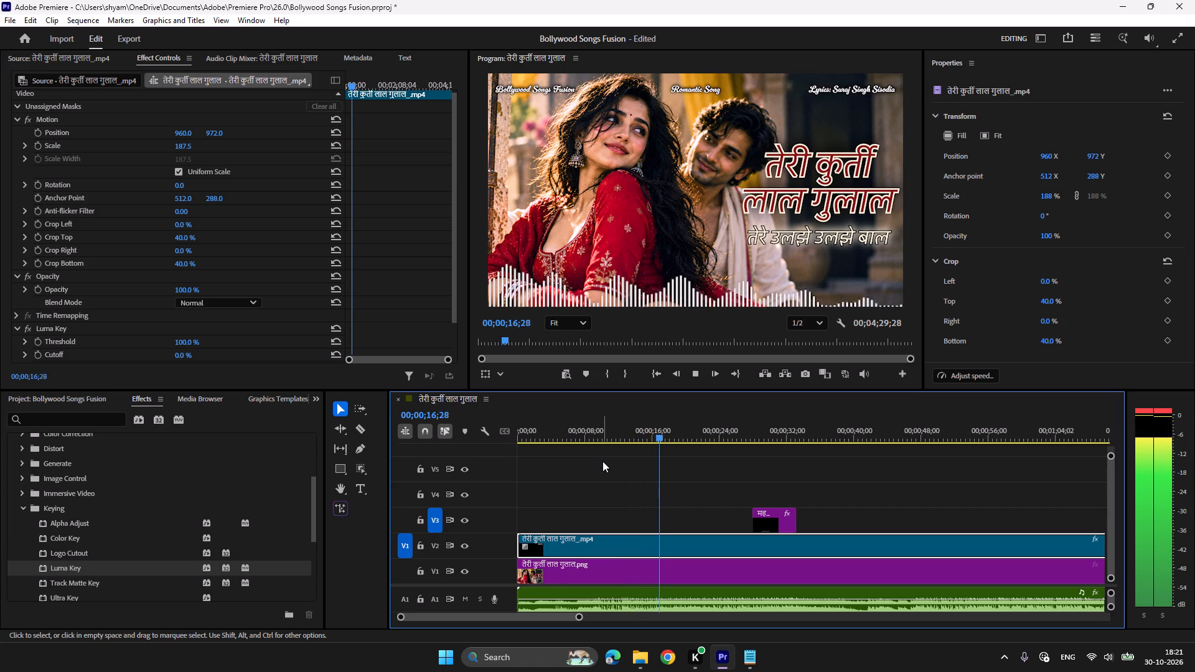
scroll(603, 462, "down", 3)
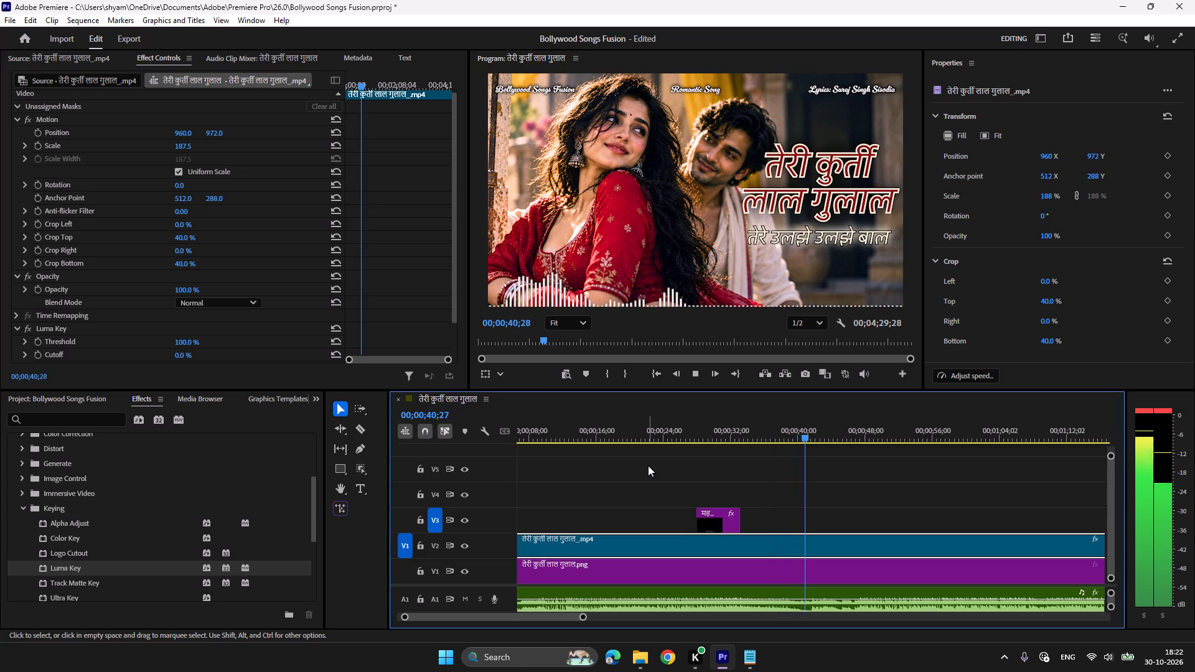
key("space")
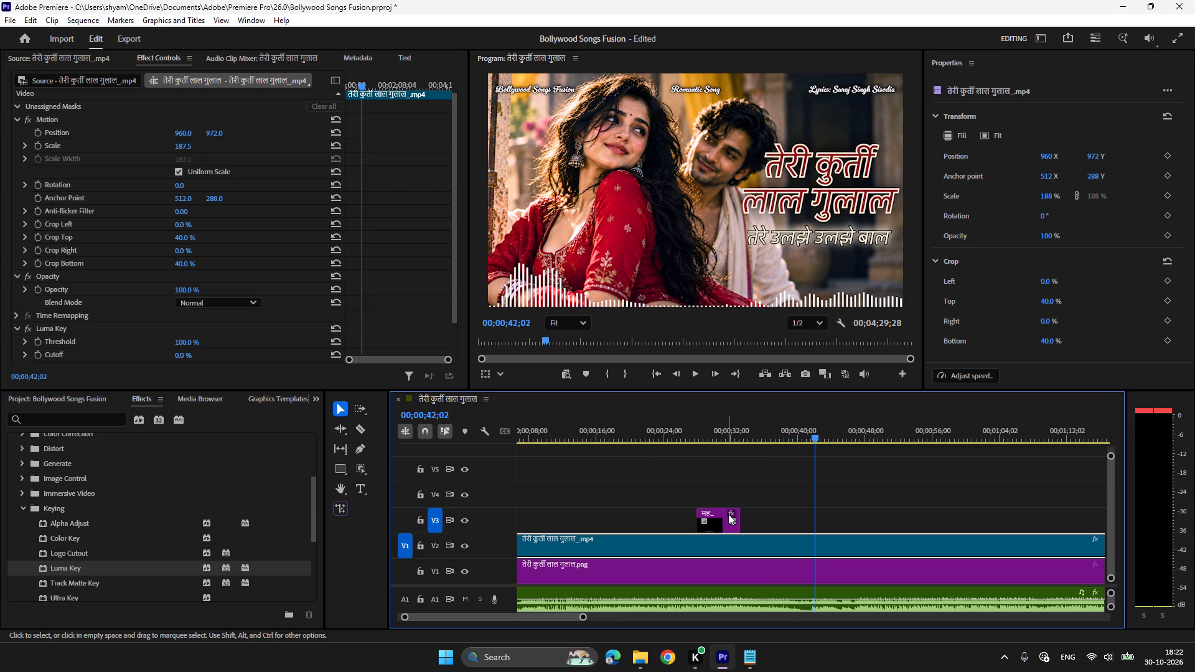
left_click_drag(719, 520, 838, 520)
Trim the V3 caption clip to end at 00;00;45;19 after listening to the line, and paste a copy directly after it.
scroll(838, 520, "down", 9)
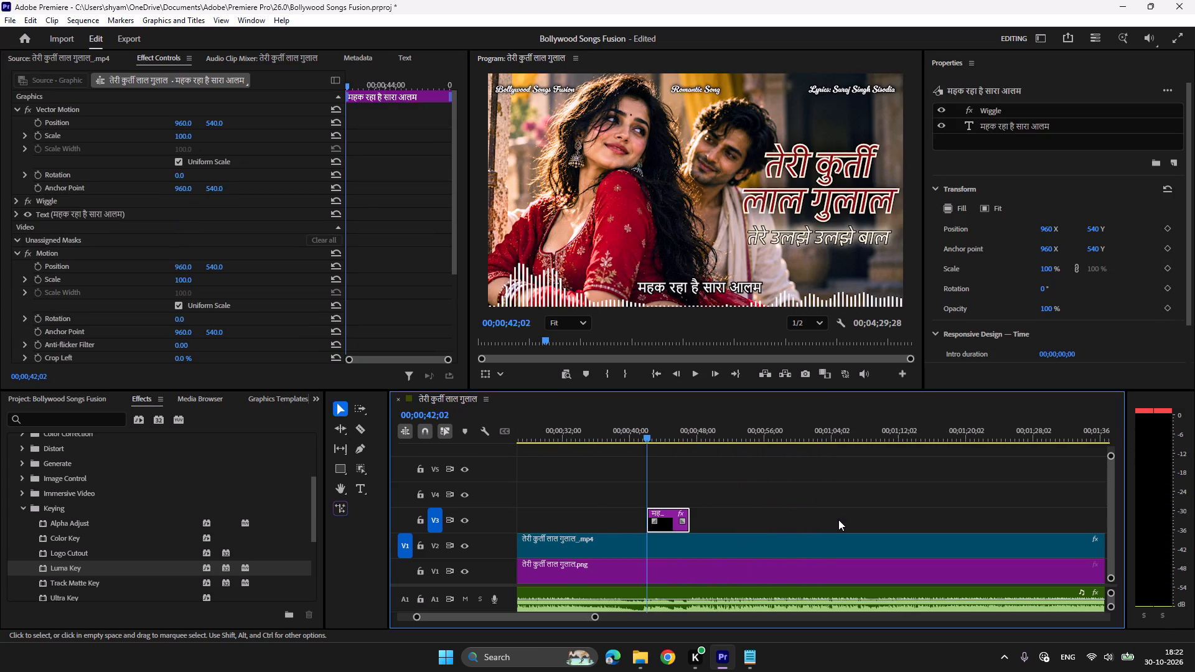
key("space")
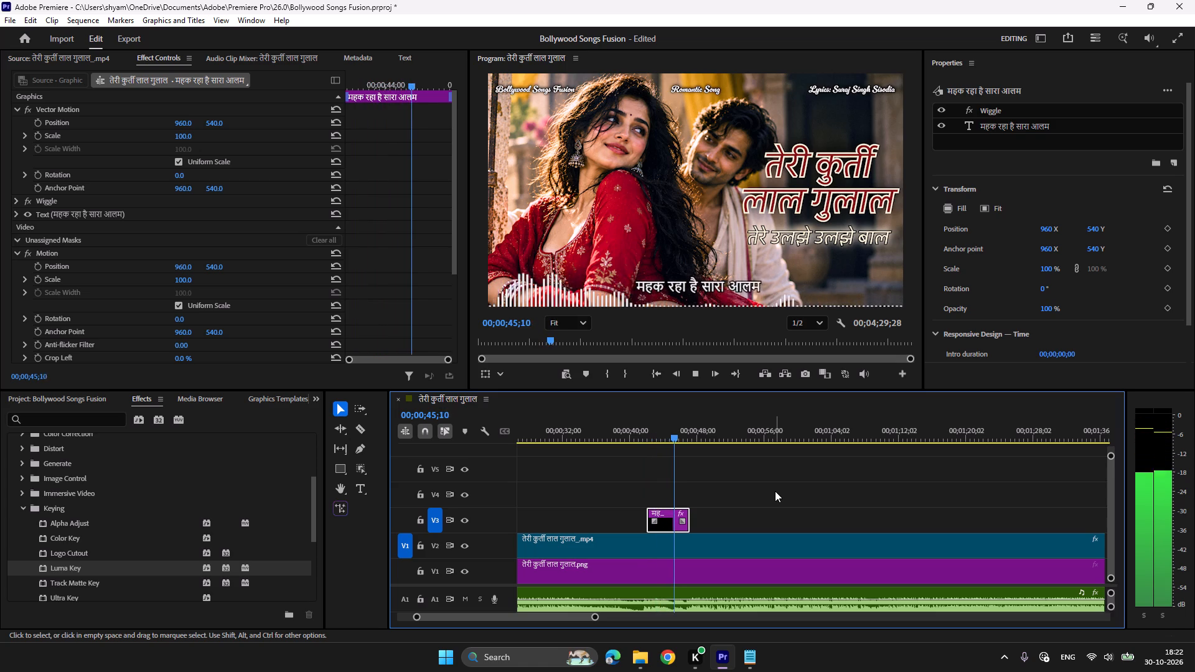
key("space")
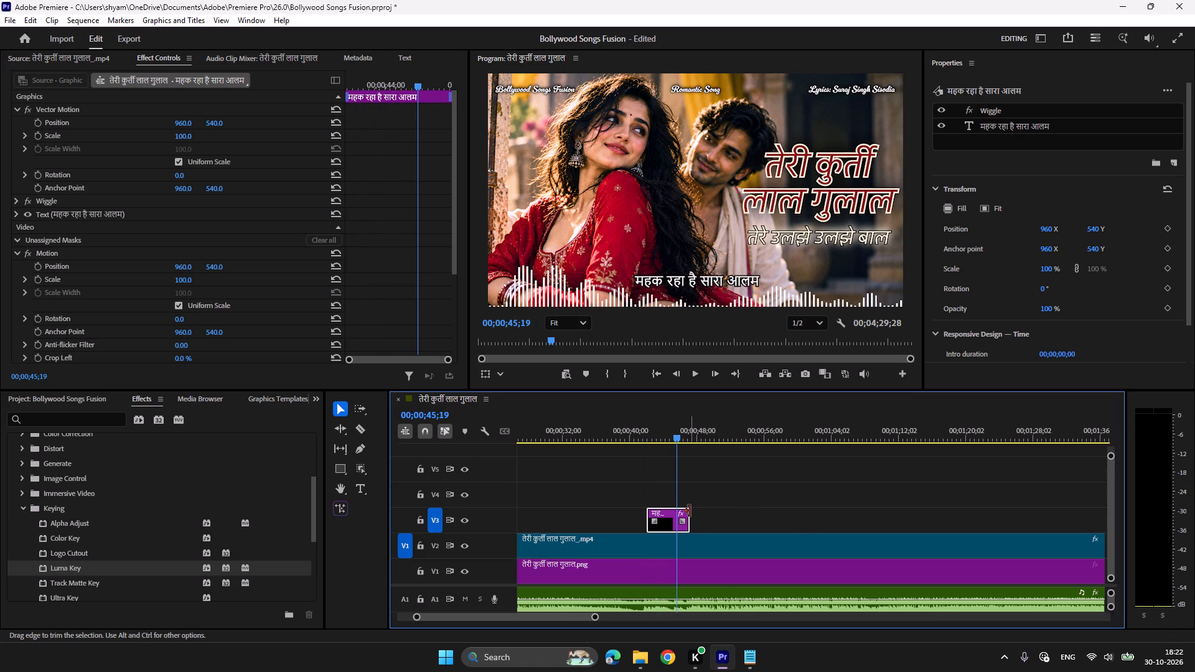
left_click_drag(690, 511, 679, 513)
key("ctrl+c")
key("ctrl+v")
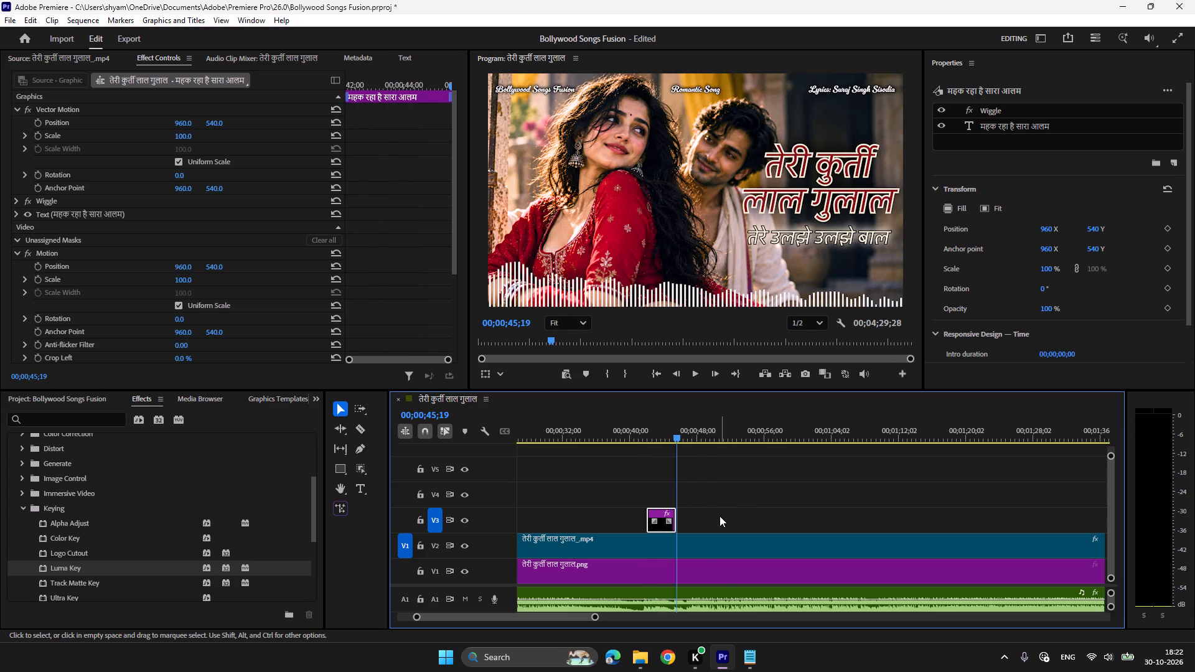
Replace the first caption's text with the copied lyric तेरी कुर्ती लाल गुलाल and preview the playback.
left_click(658, 432)
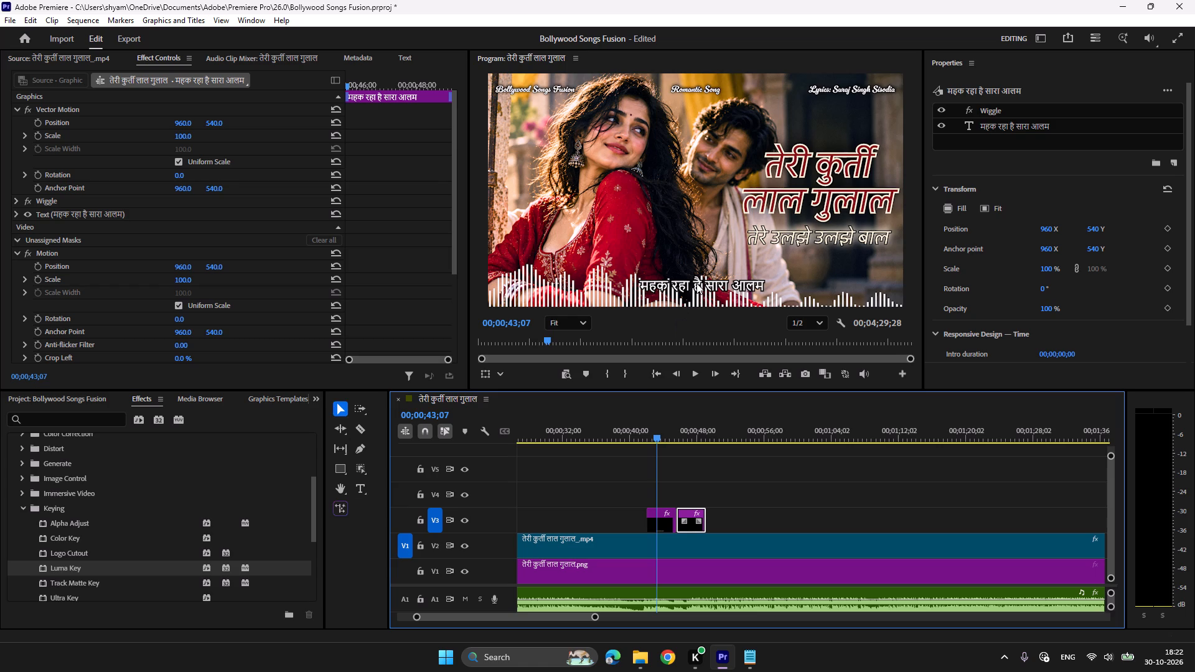
key("t")
left_click(697, 289, "ctrl")
key("ctrl+a")
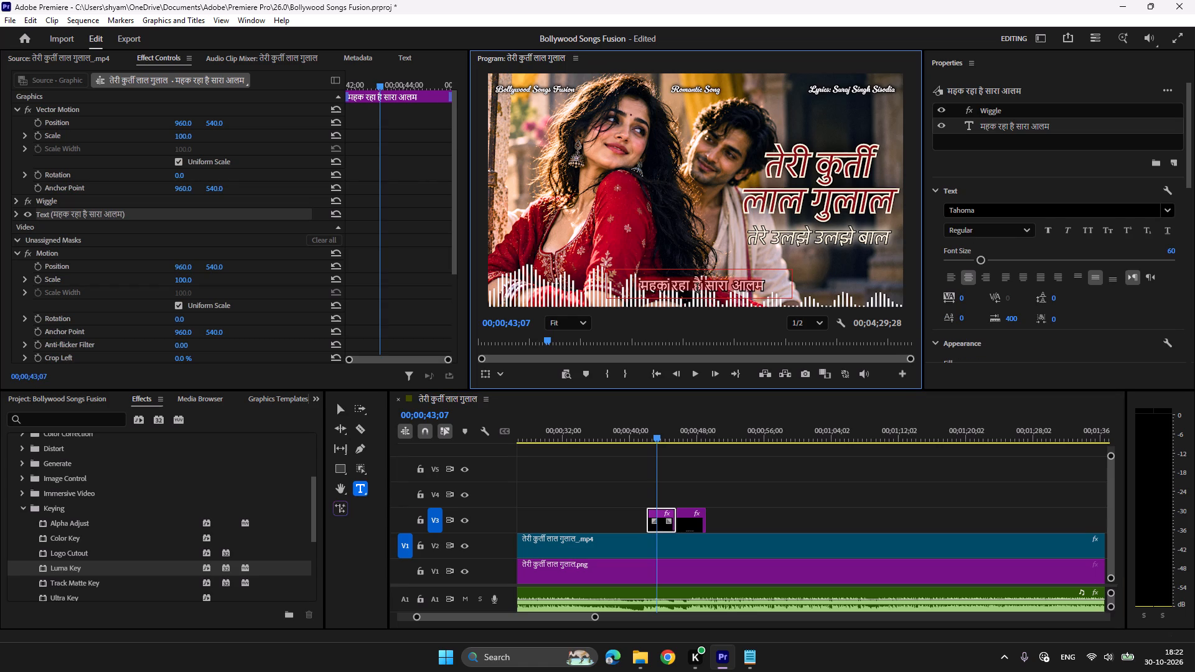
key("ctrl+v")
key("super+v")
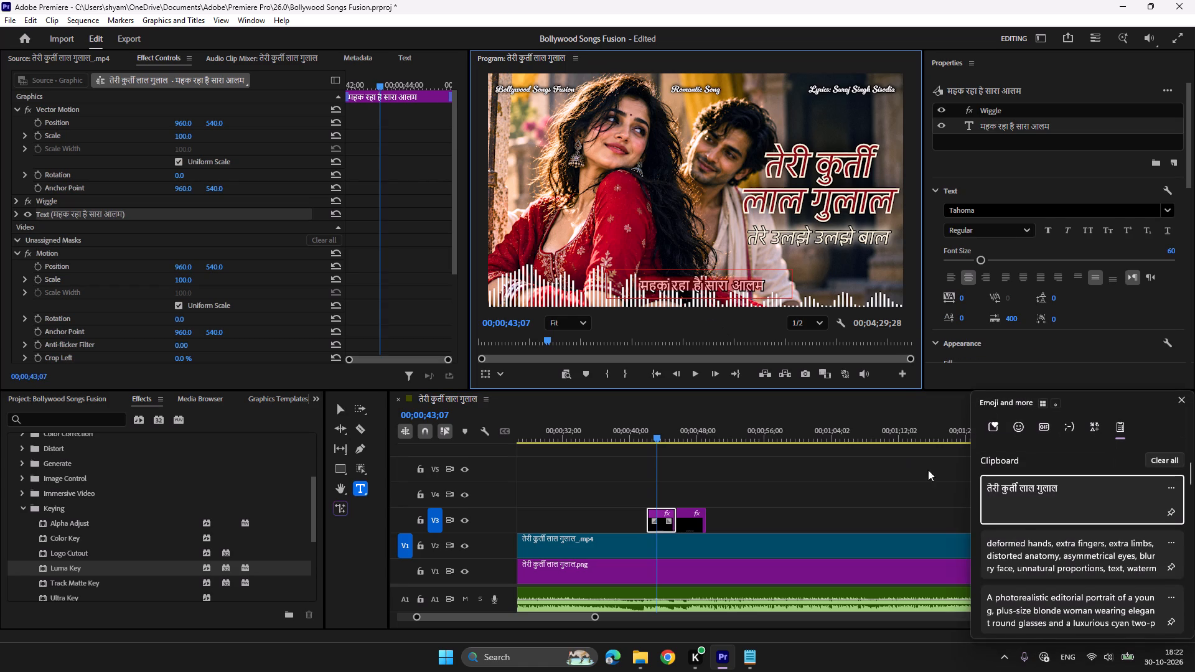
left_click(1043, 494)
key("ctrl+v")
left_click(642, 430)
key("space")
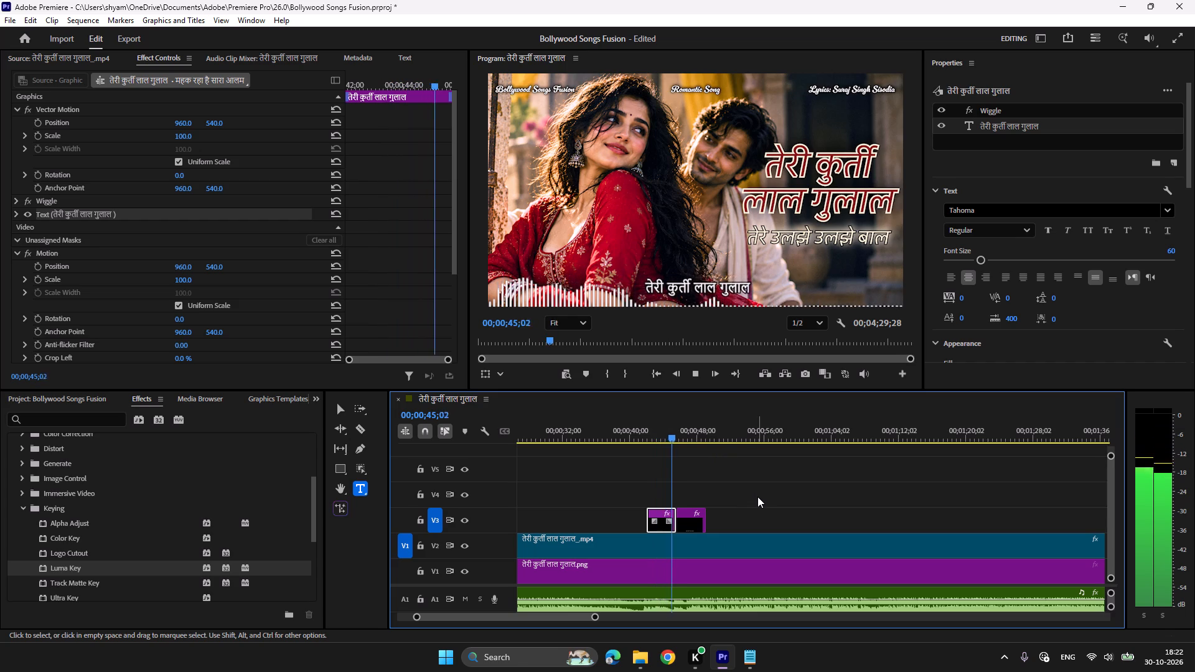
key("space")
Replace the second caption's text with the line तेरे उलझे उलझे बाल copied from the Notepad lyrics, and preview the playback.
left_click(751, 660)
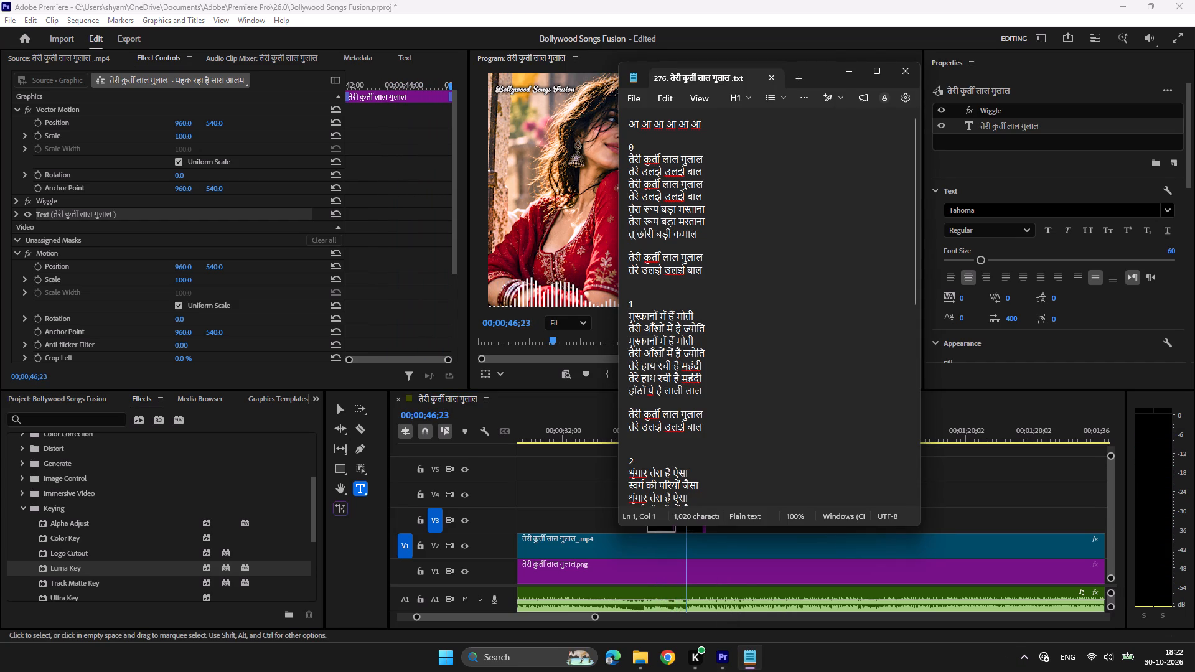
left_click_drag(702, 167, 610, 170)
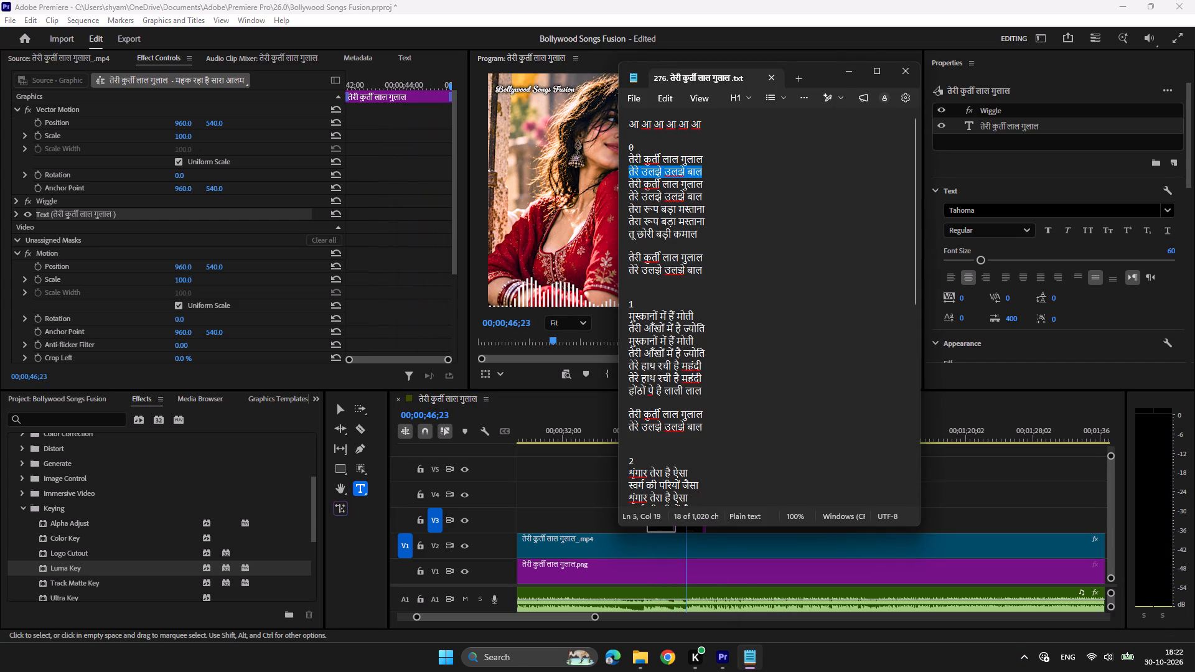
key("ctrl+c")
left_click(717, 656)
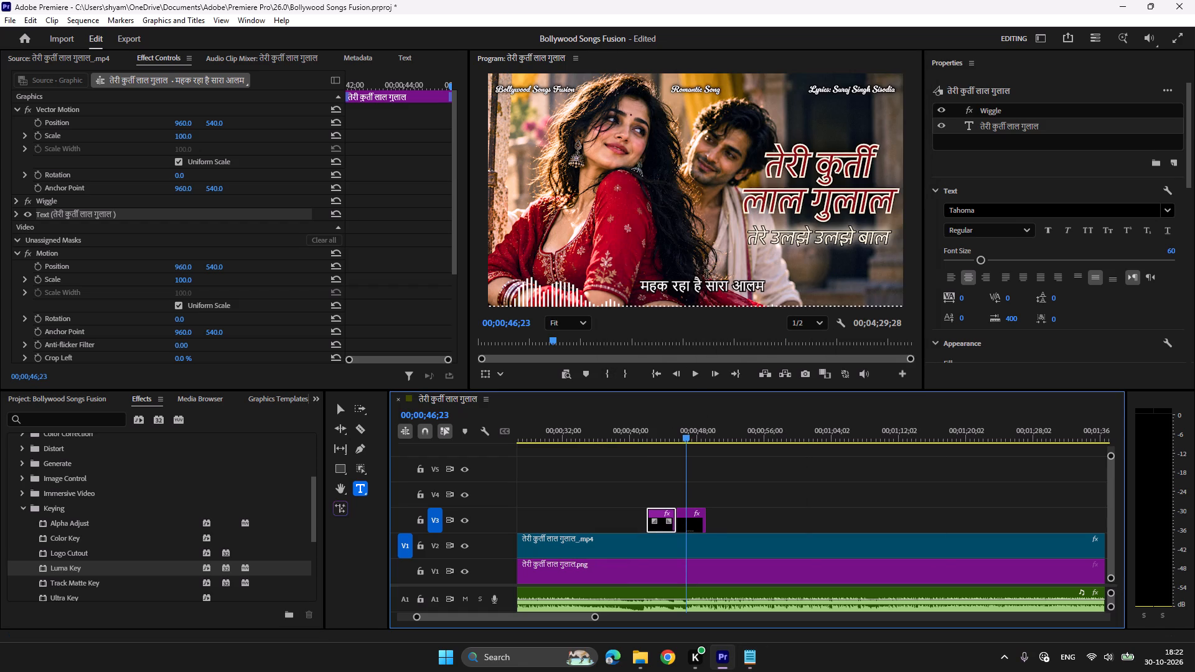
left_click(708, 276)
key("ctrl+a")
key("ctrl+v")
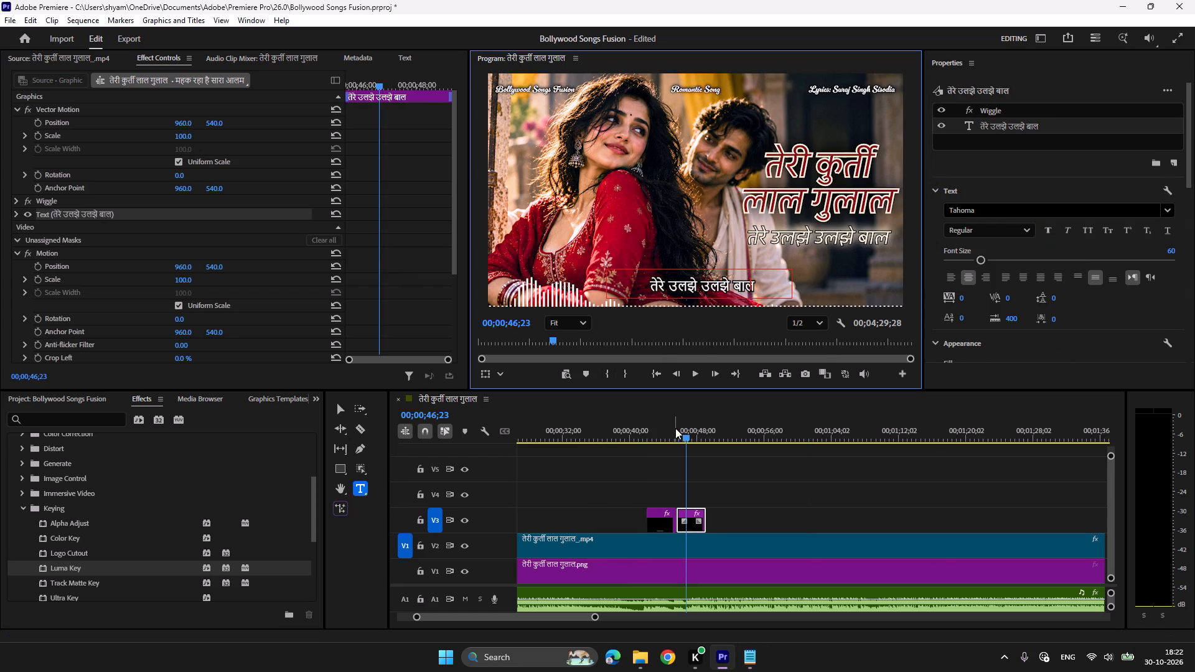
left_click(672, 424)
key("space")
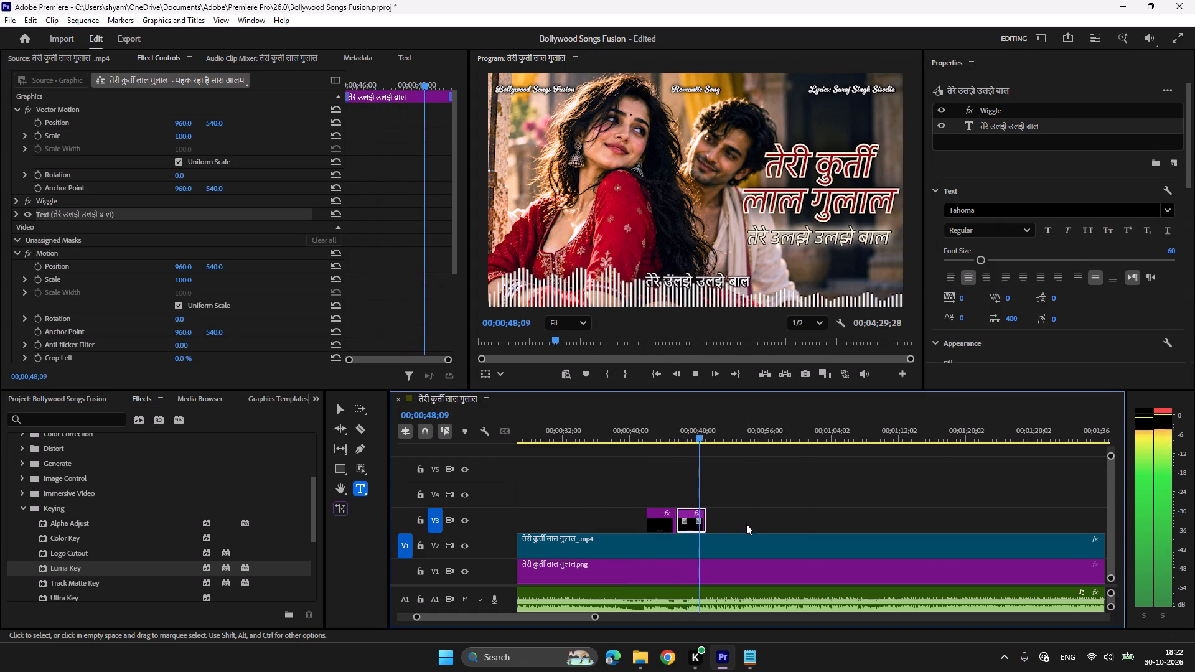
Copy both V3 caption clips and paste them where the two lines repeat, at about 00;00;54.
left_click_drag(665, 488, 665, 492)
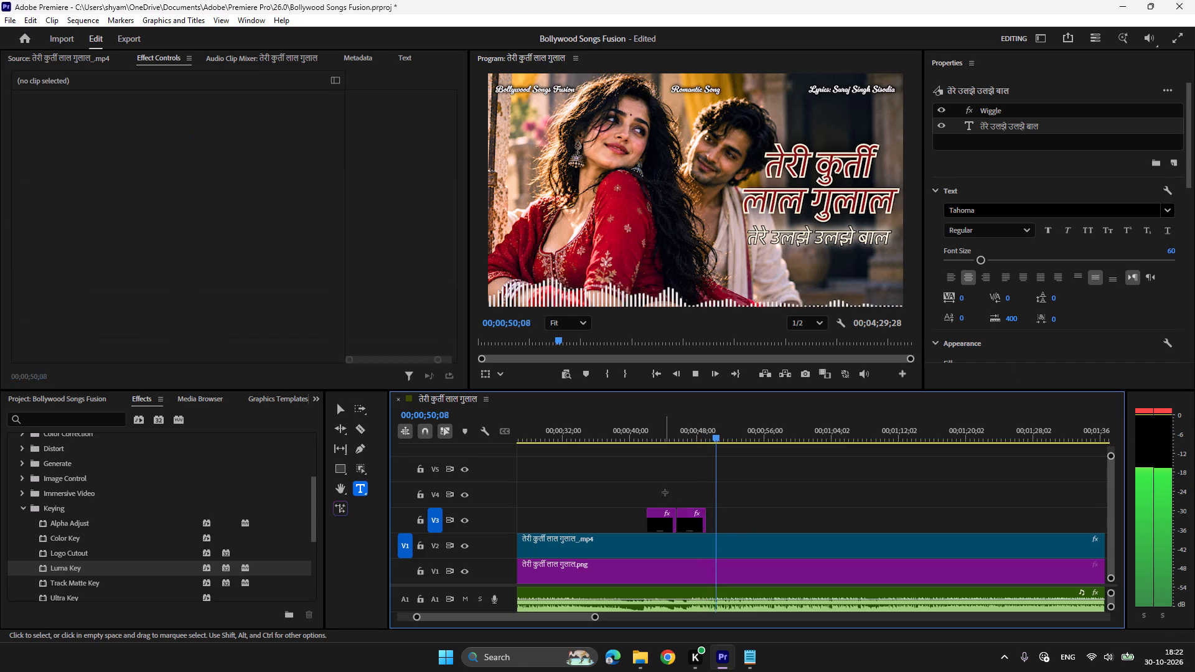
left_click_drag(665, 492, 686, 510)
key("ctrl+c")
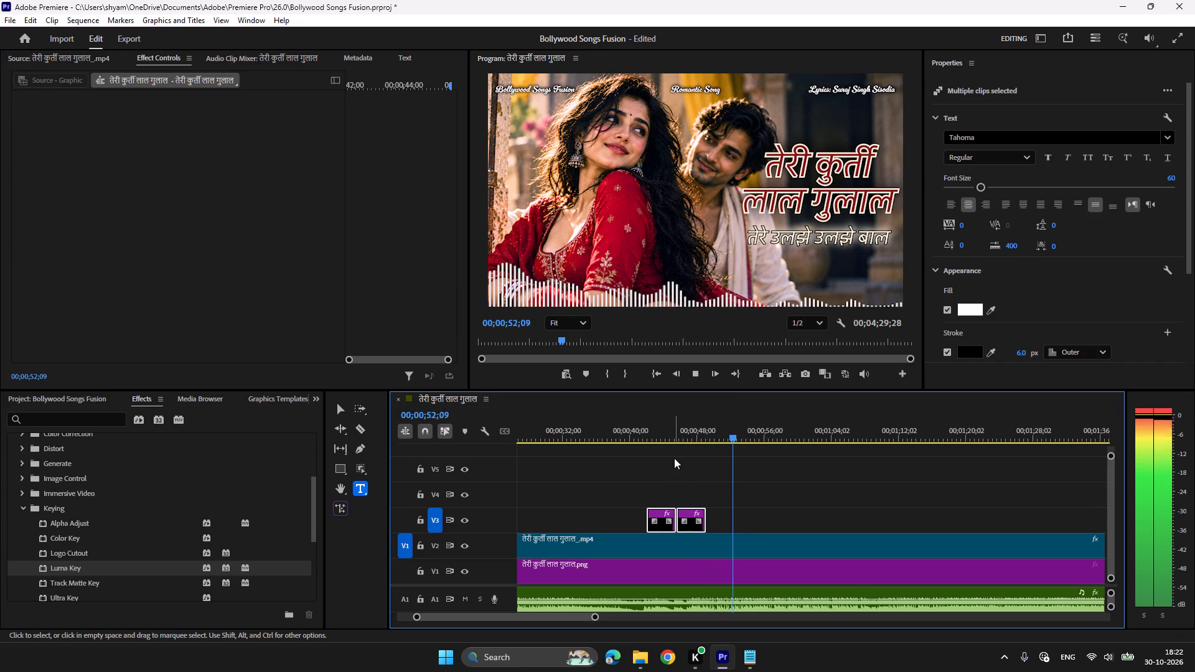
key("space")
key("space")
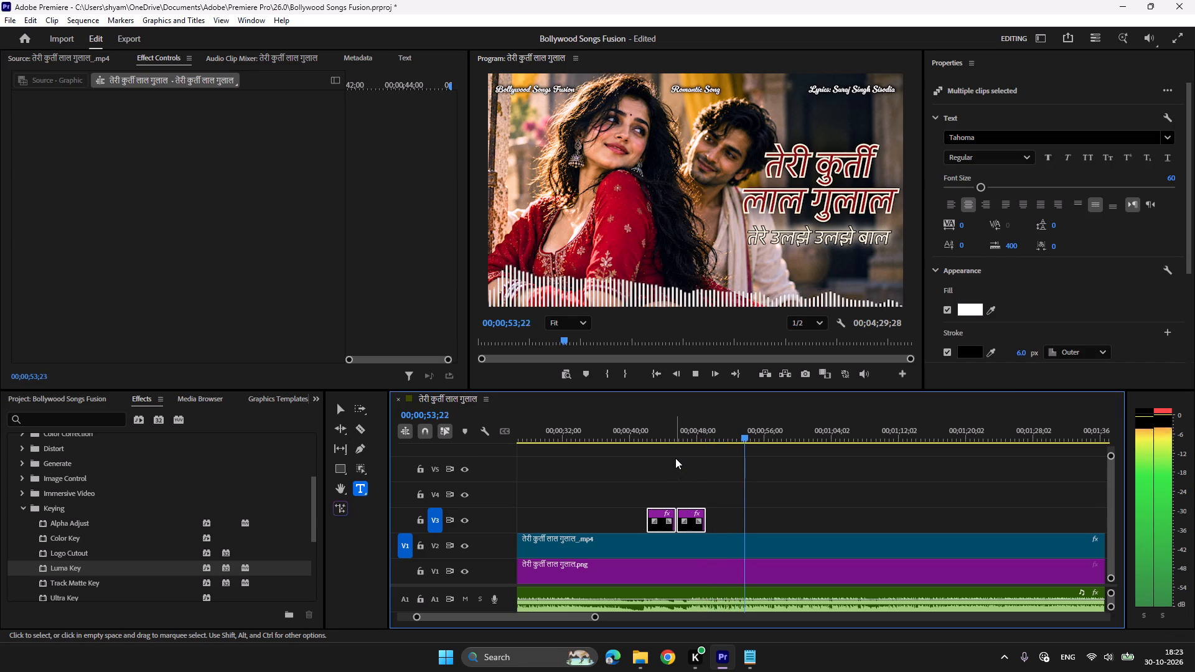
key("space")
key("ctrl+v")
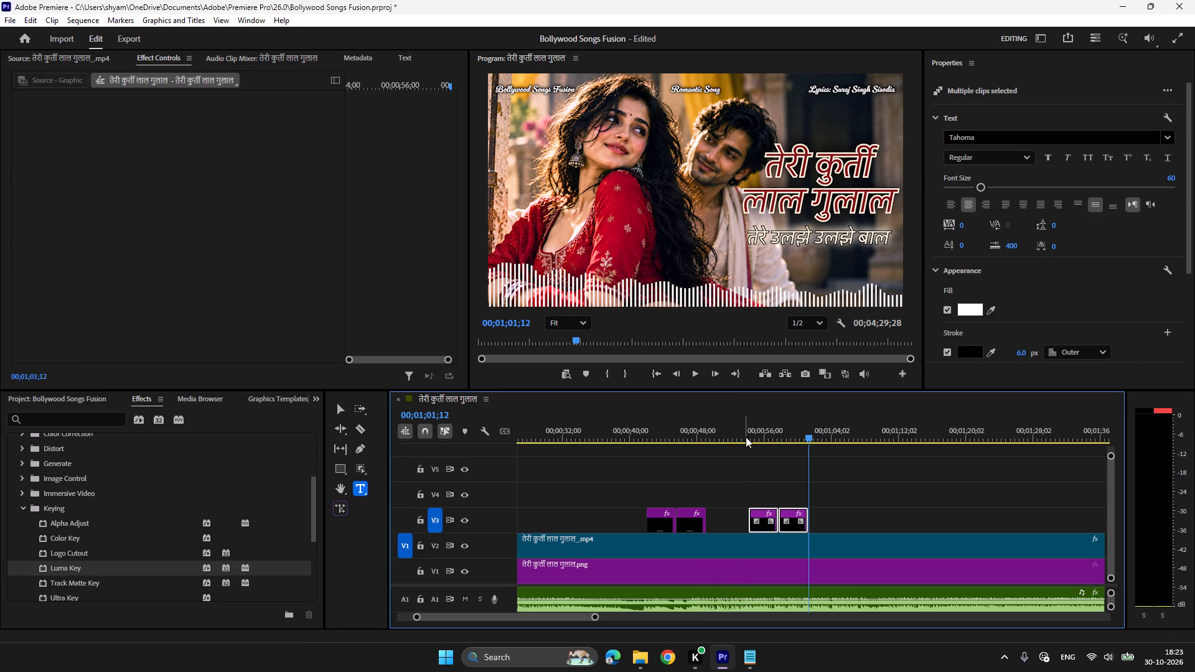
Play through the repeated captions and paste a copy of the last caption clip on V3 at 00;01;01;03.
left_click(746, 437)
key("space")
scroll(816, 467, "down", 2)
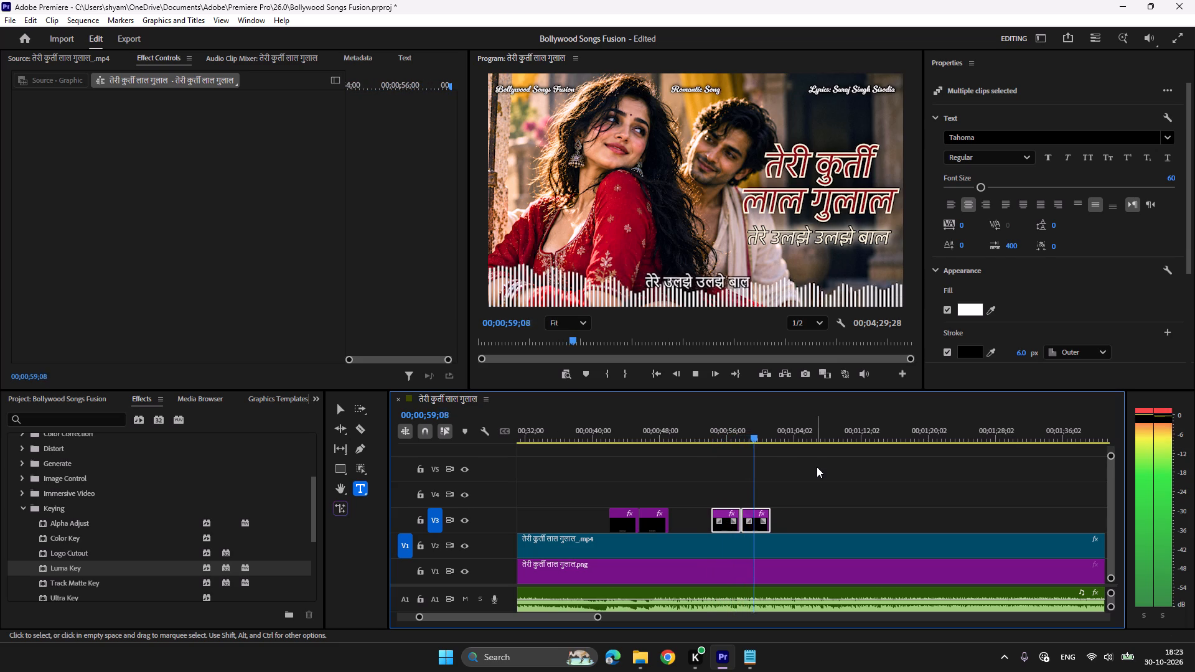
scroll(817, 467, "down", 2)
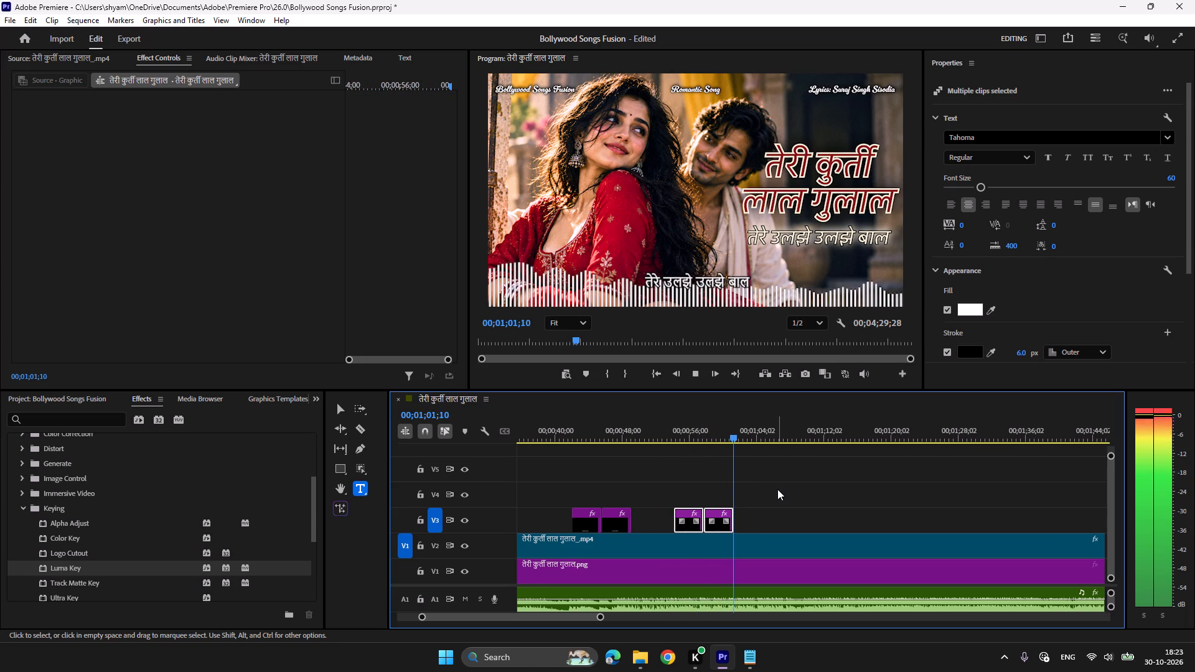
key("space")
left_click(726, 431)
key("space")
key("space")
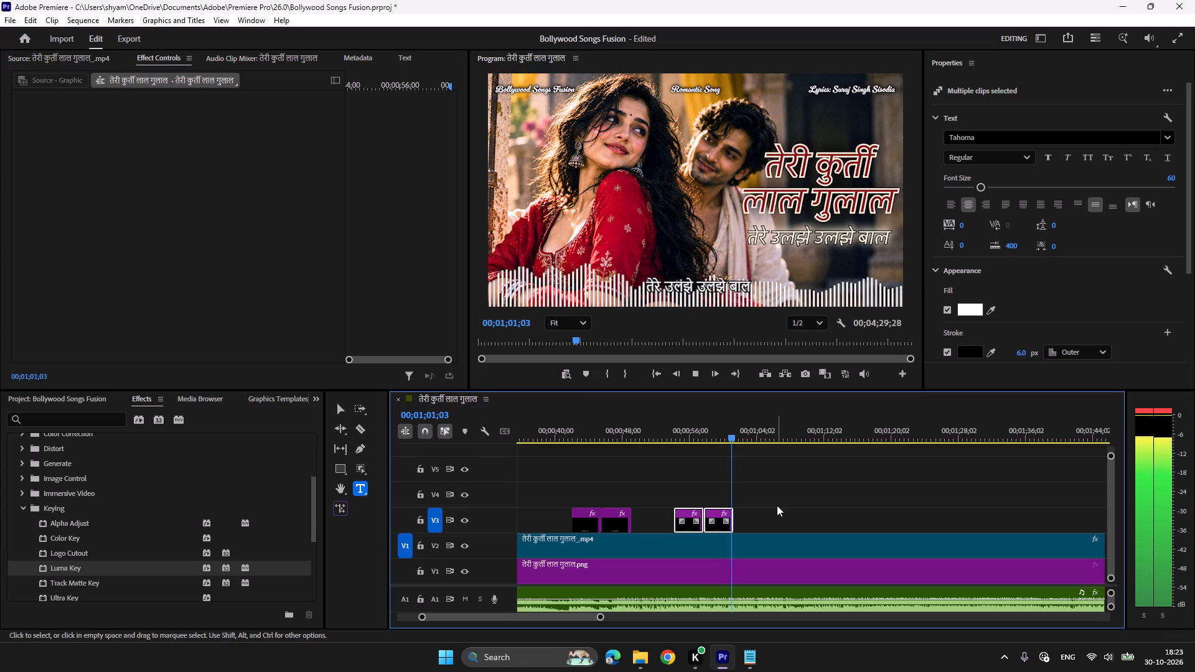
left_click(777, 505)
left_click(621, 523)
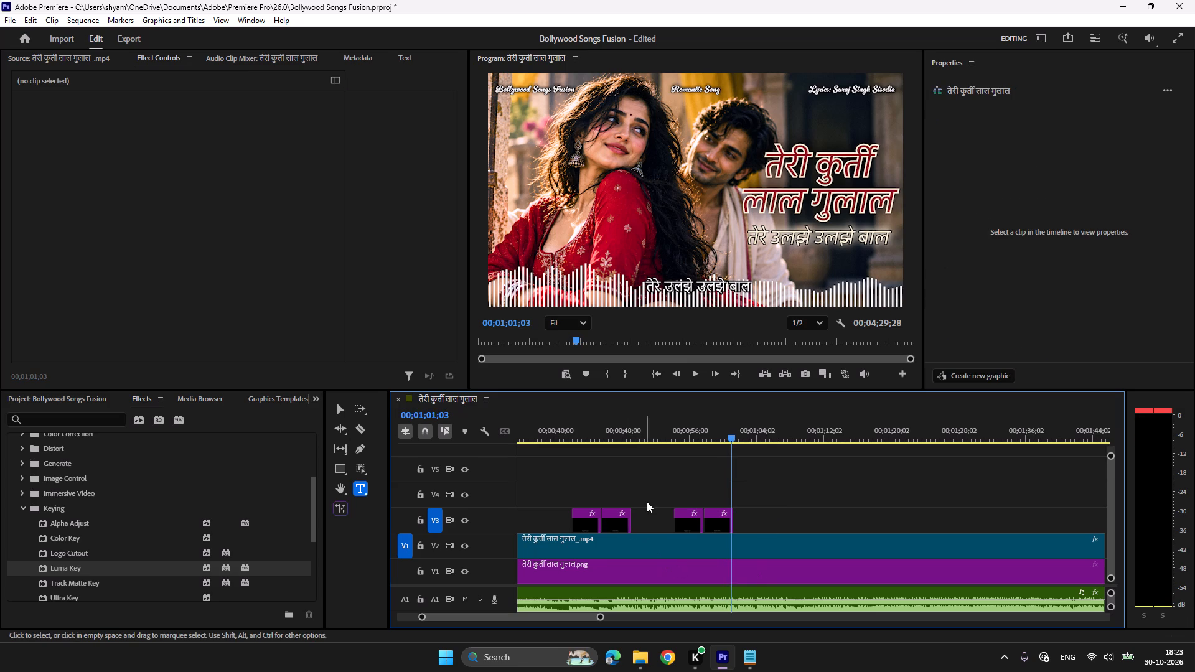
left_click(724, 527)
key("ctrl+c")
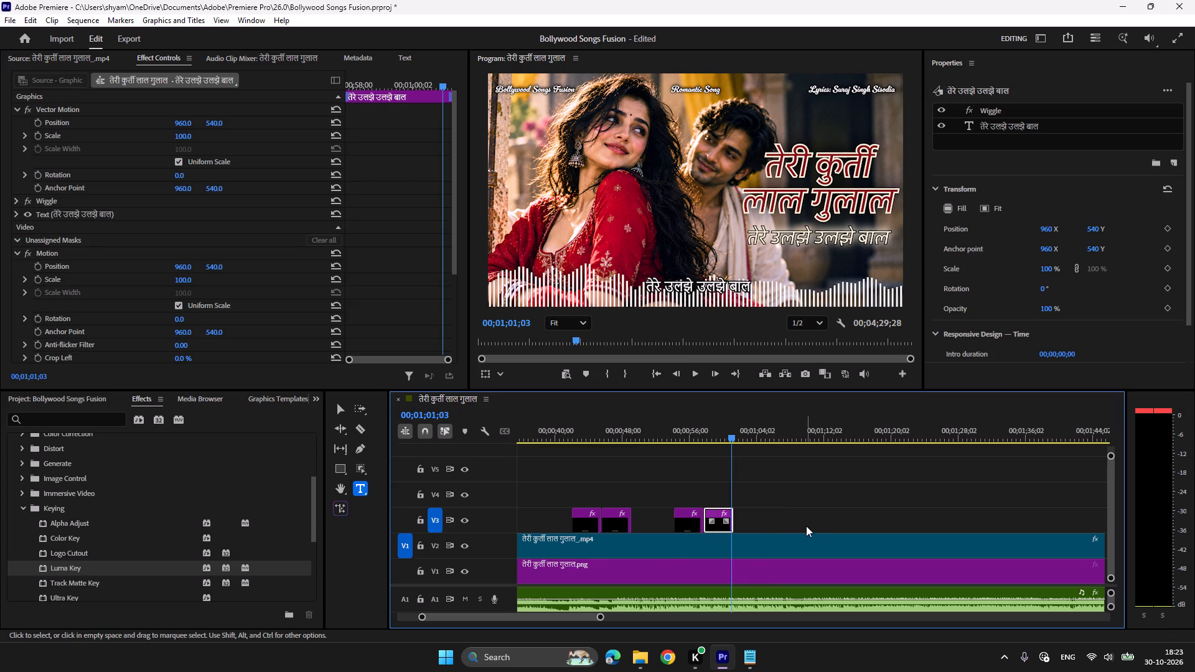
key("ctrl+v")
Replace the newly pasted caption's text with the line तेरा रूप बड़ा मस्ताना copied from the Notepad lyrics.
left_click(747, 658)
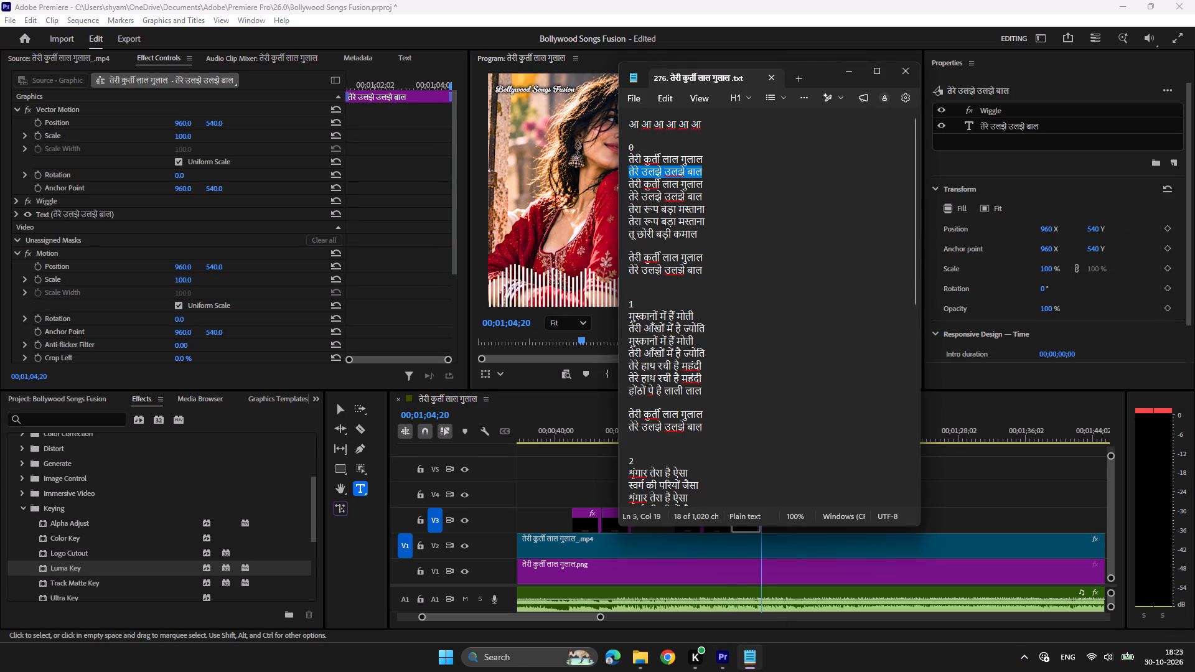
left_click_drag(718, 210, 609, 209)
key("ctrl+c")
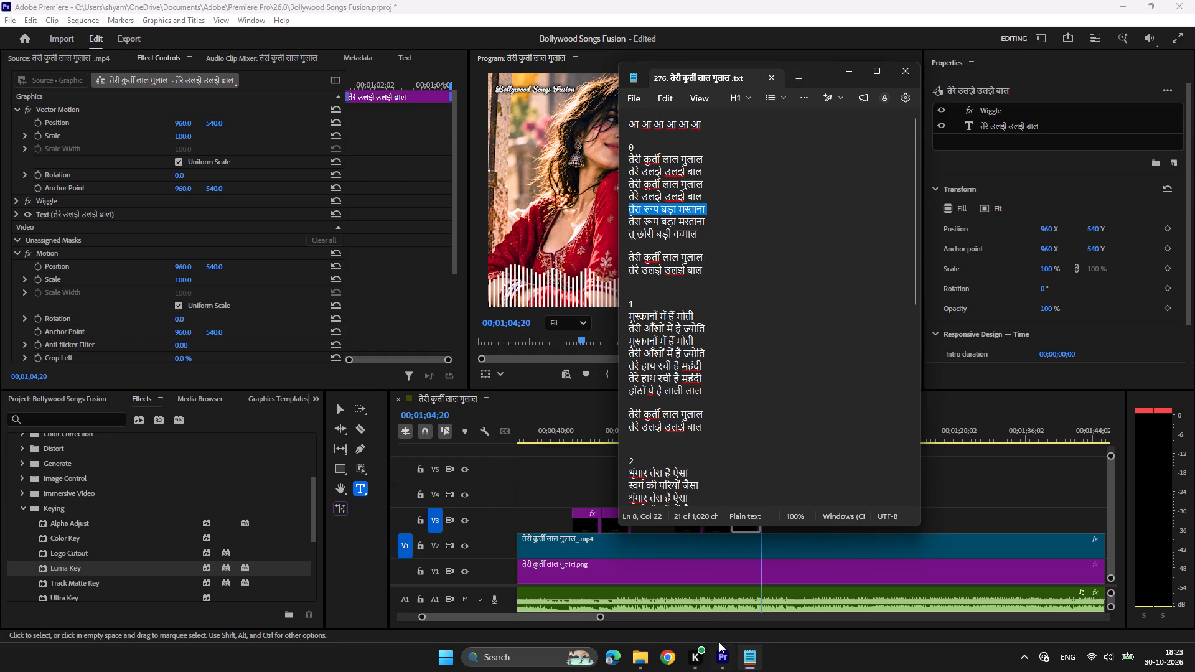
left_click(723, 645)
left_click(752, 415)
left_click(738, 429)
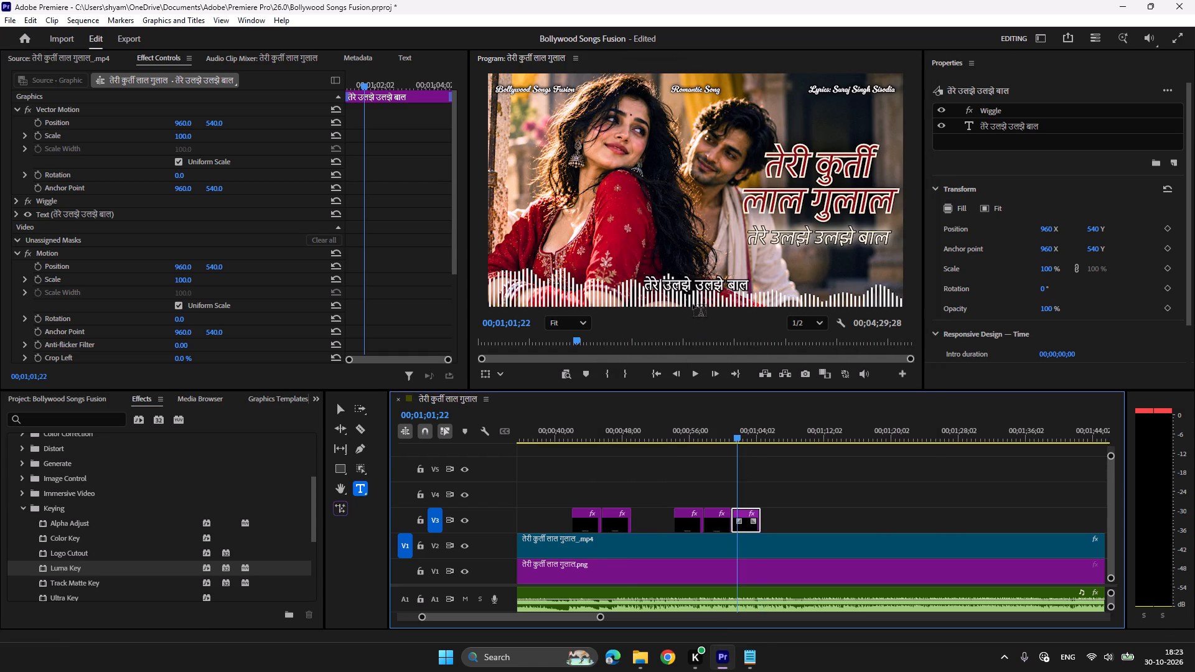
left_click(686, 284)
key("ctrl+a")
key("ctrl+v")
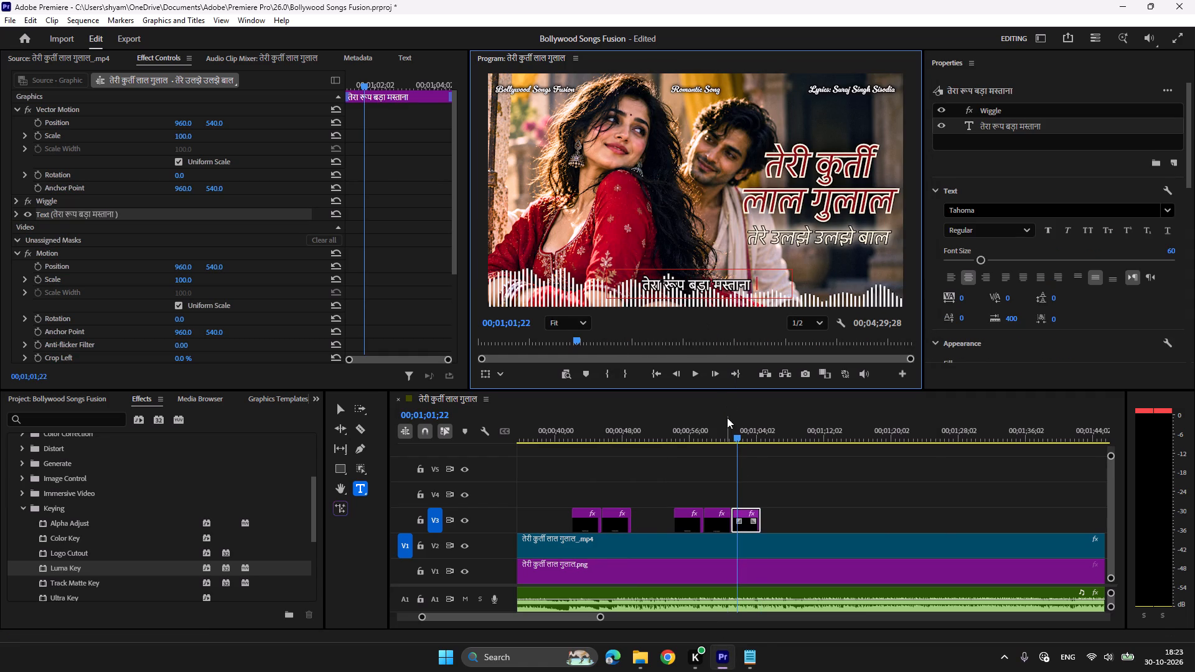
Play to the end of the तेरा रूप बड़ा मस्ताना caption and paste a copy of it on V3 at about 00;01;04.
left_click(729, 418)
key("space")
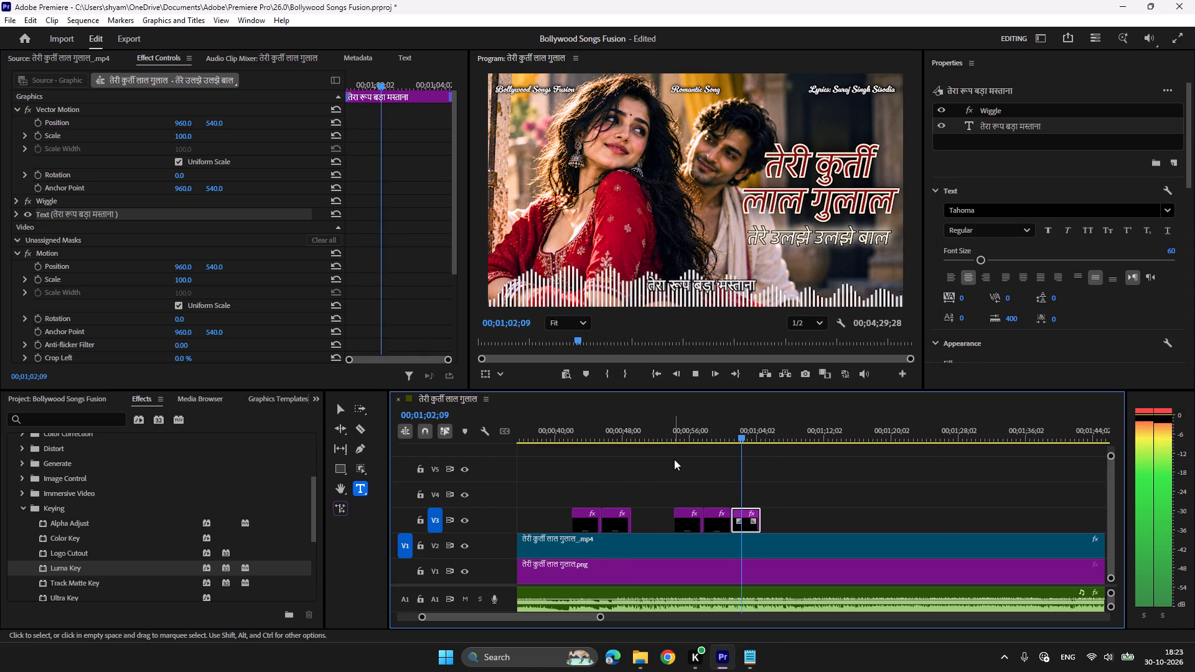
scroll(673, 459, "down", 2)
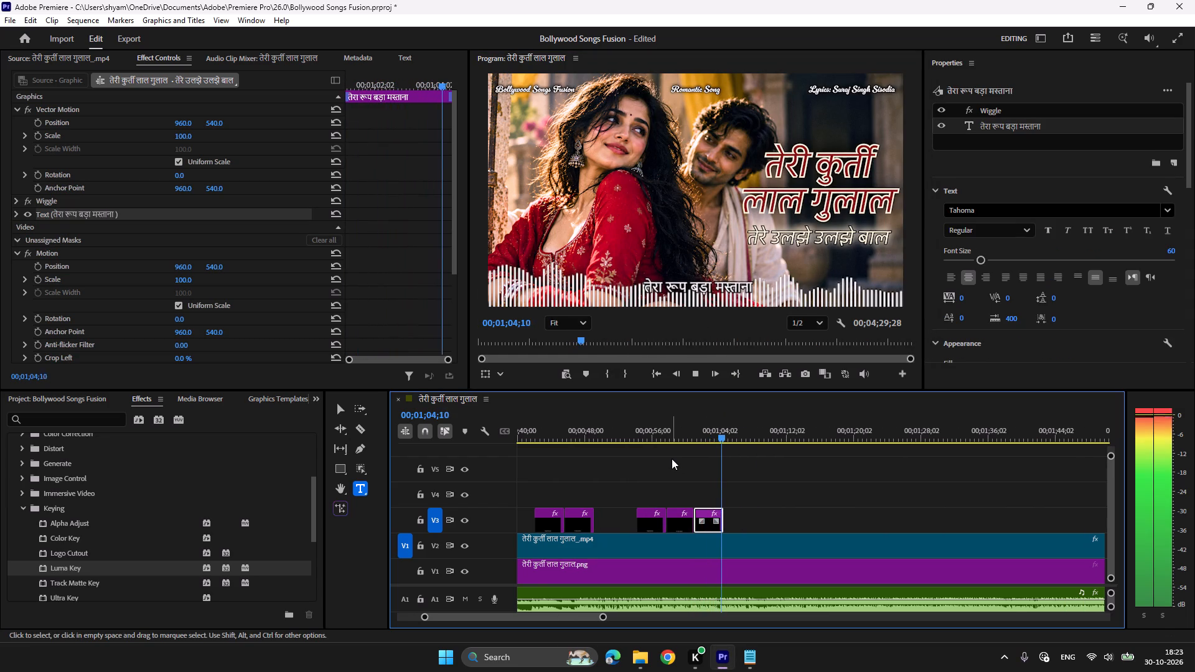
key("space")
key("ctrl+c")
key("ctrl+v")
Play through the repeated तेरा रूप बड़ा मस्ताना caption and paste another copy on V3 at about 00;01;08.
left_click(716, 439)
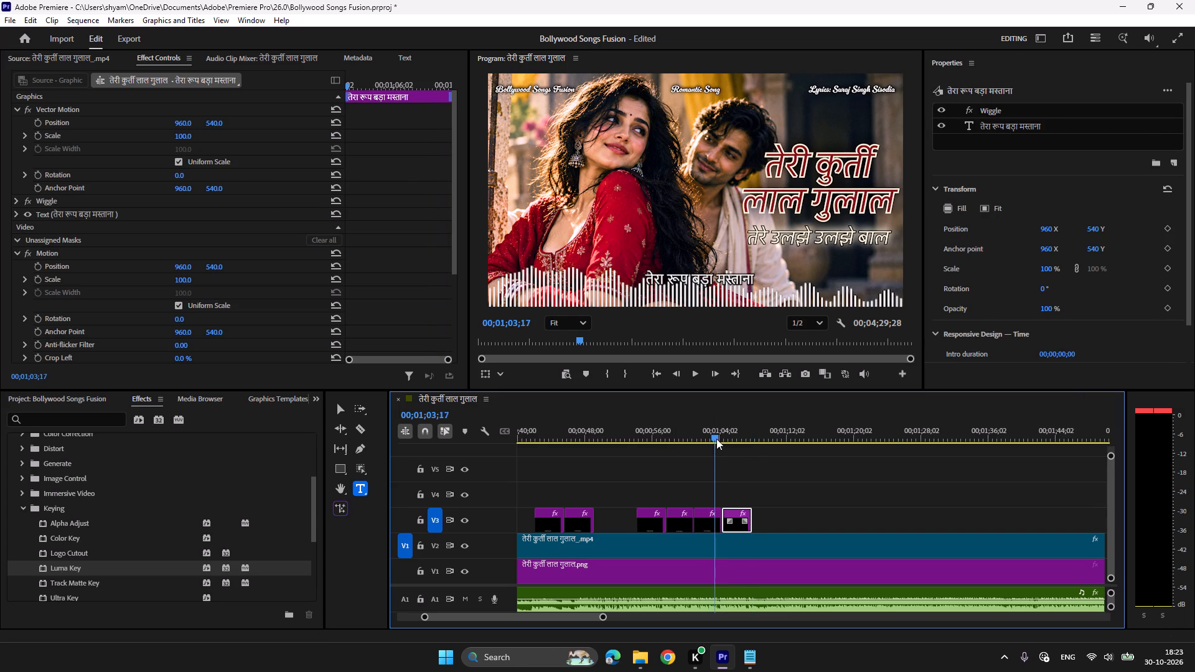
key("space")
scroll(716, 439, "down", 5)
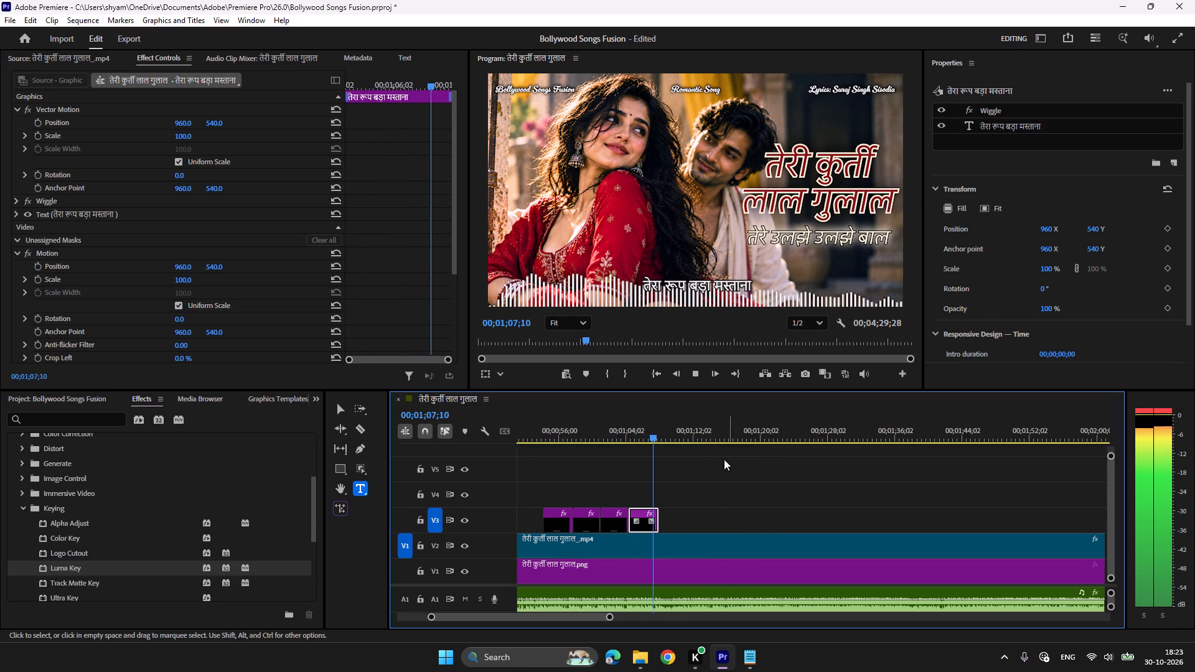
key("space")
key("ctrl+c")
key("ctrl+v")
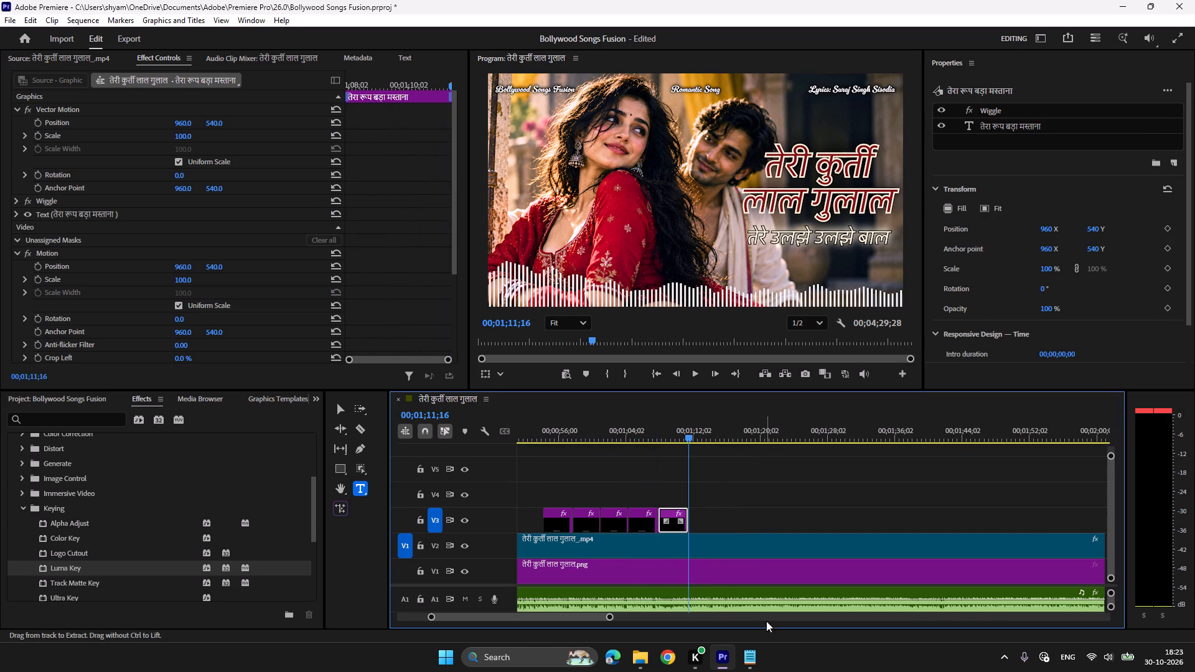
Replace the newly pasted caption's text with the line तू छोरी बड़ी कमाल copied from the Notepad lyrics, and preview the playback.
left_click(759, 655)
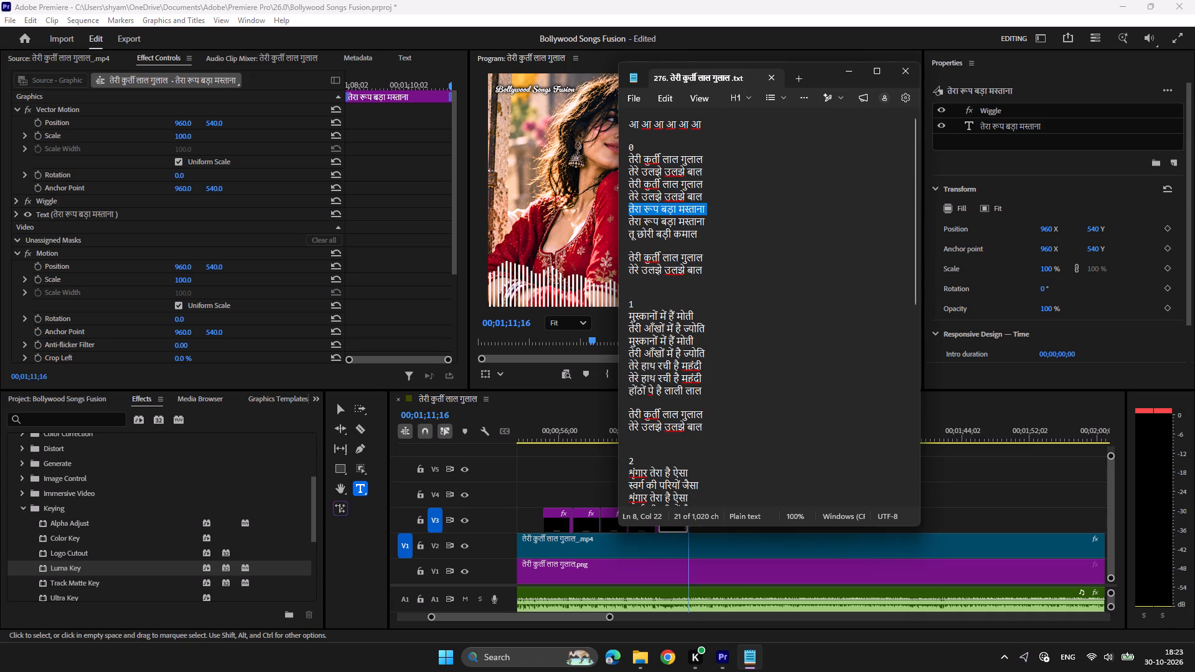
left_click_drag(706, 232, 623, 230)
key("ctrl+c")
left_click(726, 659)
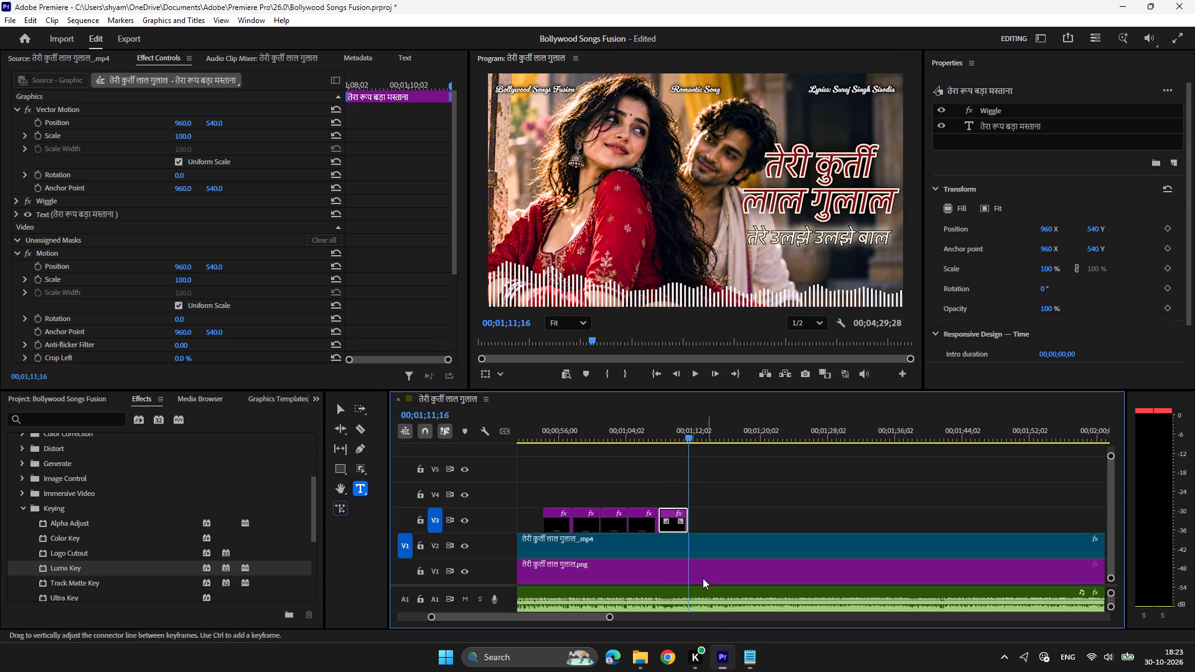
left_click(671, 427)
left_click(702, 284)
key("ctrl+a")
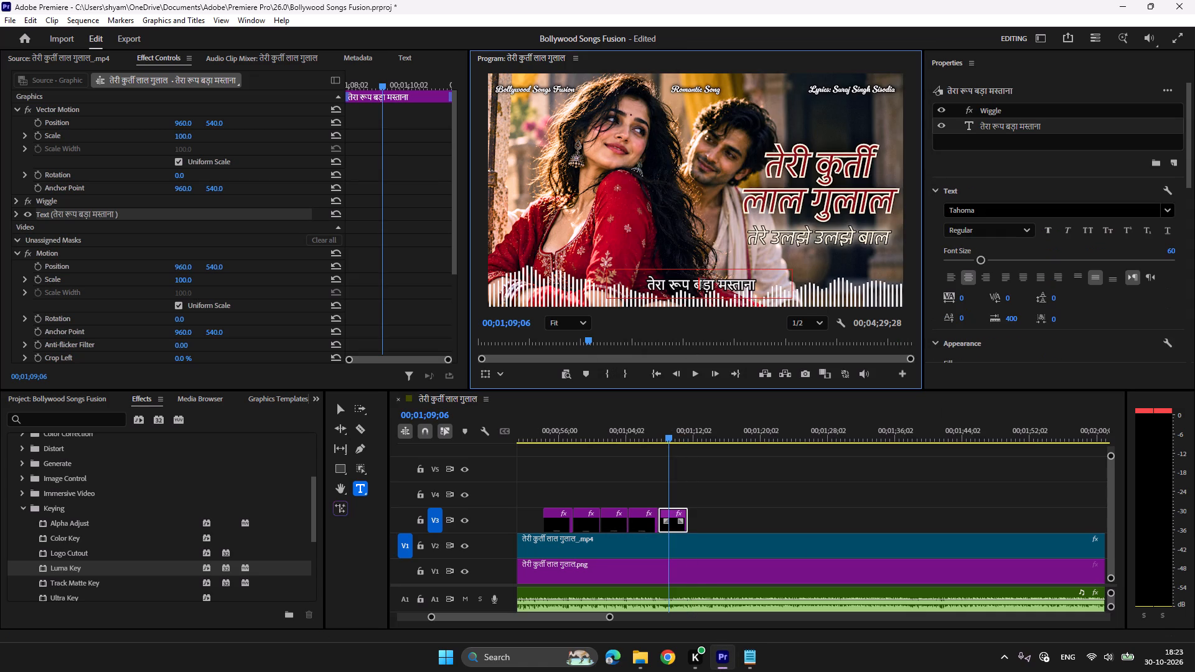
key("ctrl+v")
left_click(657, 426)
key("space")
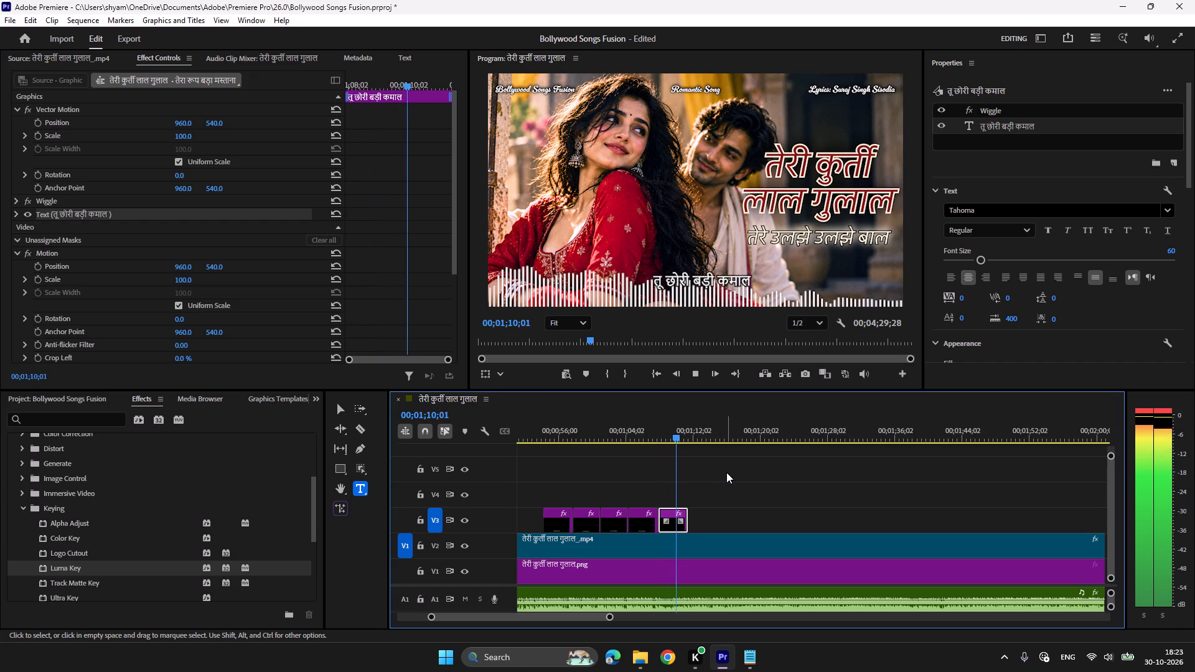
key("space")
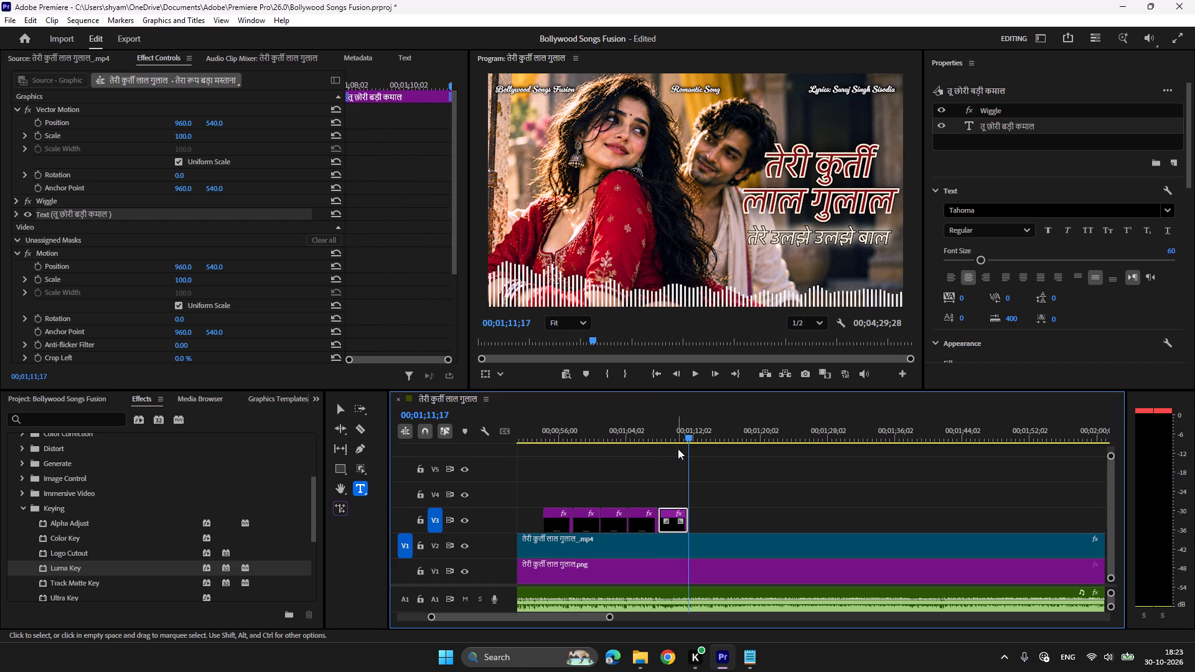
Copy the तेरी कुर्ती लाल गुलाल and तेरे उलझे उलझे बाल caption clips, paste them on V3 at 00;01;11;11, and preview them.
left_click(680, 434)
key("space")
key("space")
scroll(665, 454, "down", 3)
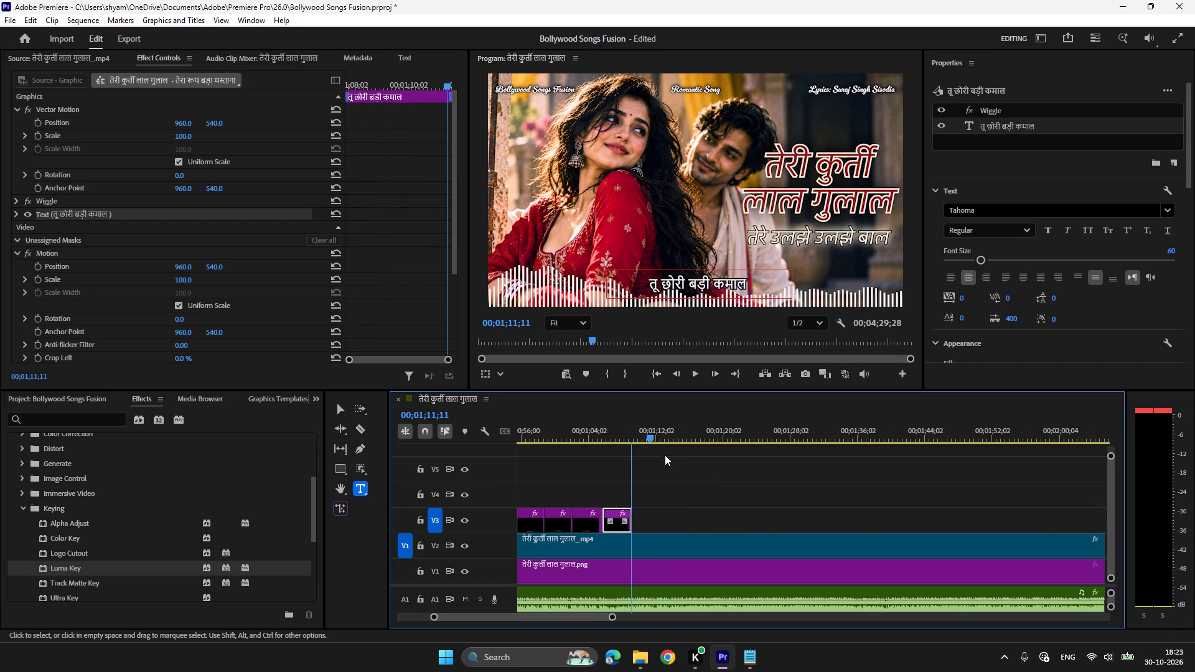
scroll(621, 462, "up", 5)
left_click_drag(577, 464, 616, 517)
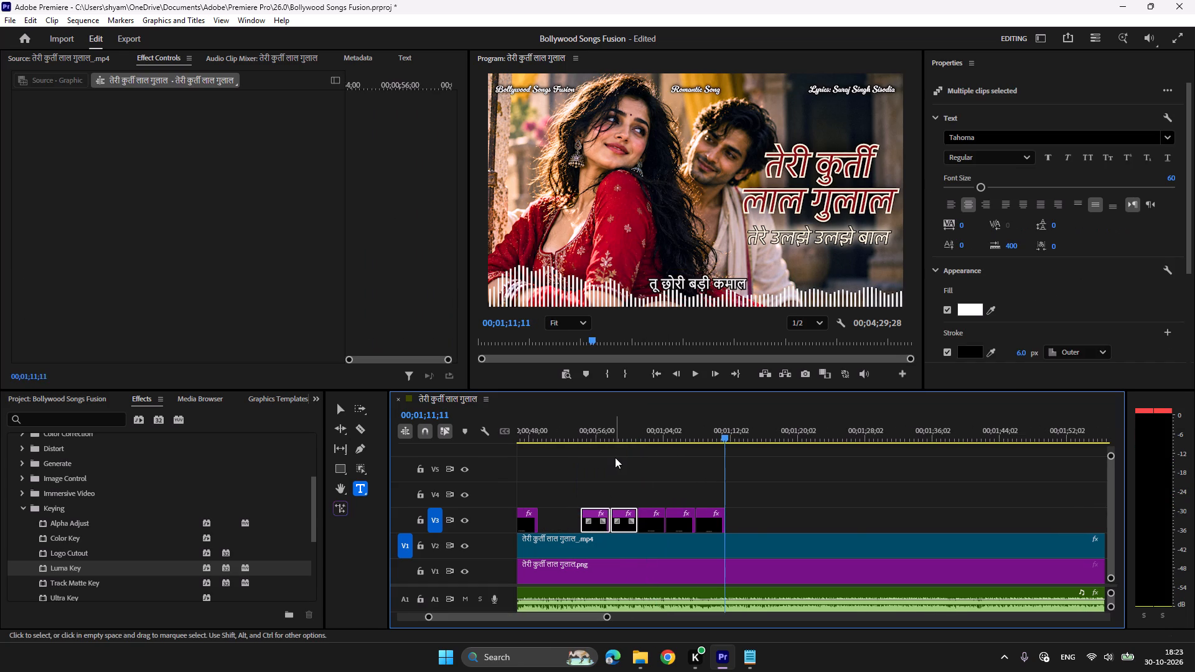
key("ctrl+c")
key("ctrl+v")
left_click(724, 429)
key("space")
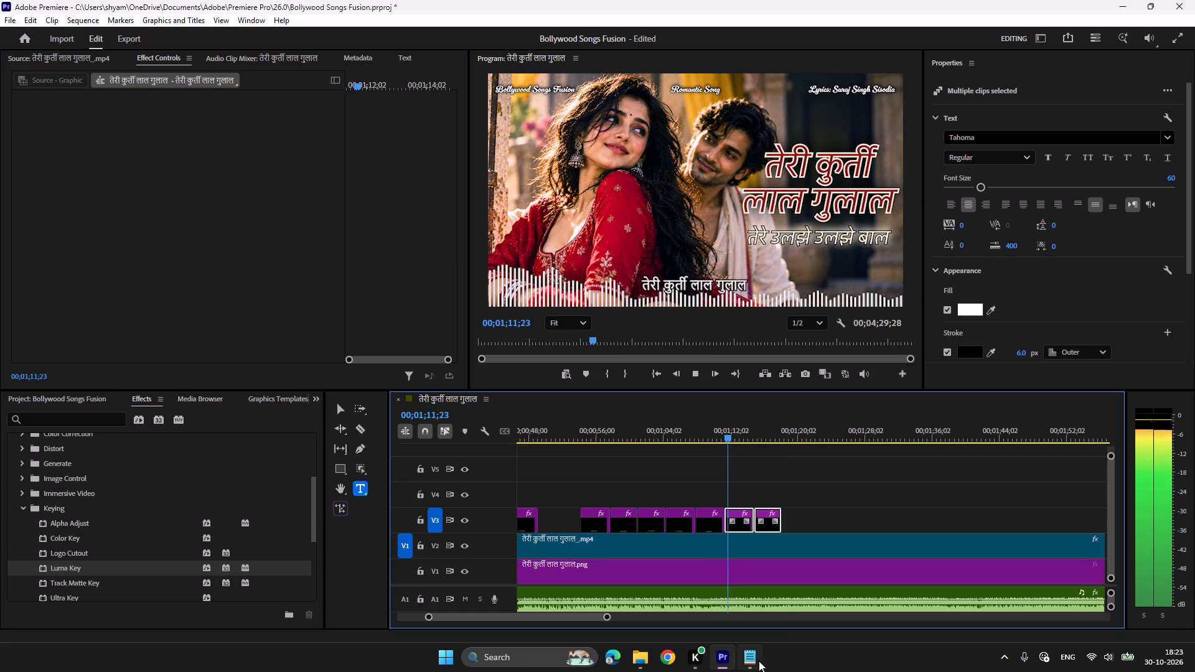
left_click(759, 661)
left_click(724, 649)
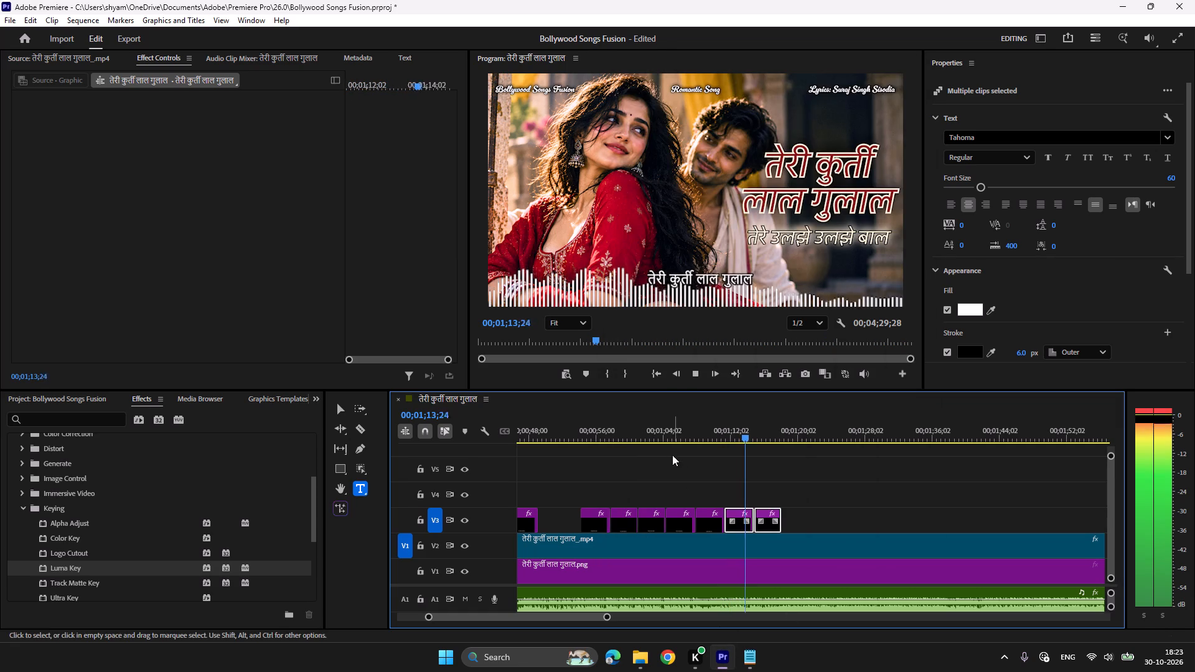
Copy the last V3 caption clip, play on to where the first verse starts, and paste the clip at 00;01;38;25.
scroll(678, 432, "down", 5)
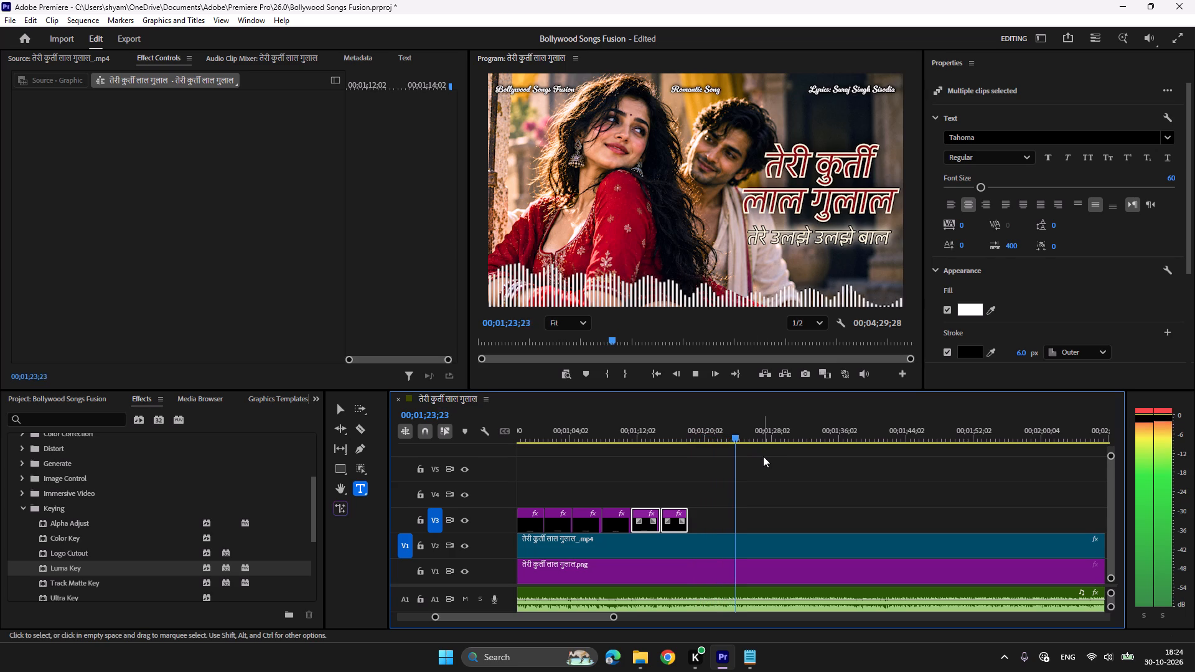
left_click(812, 498)
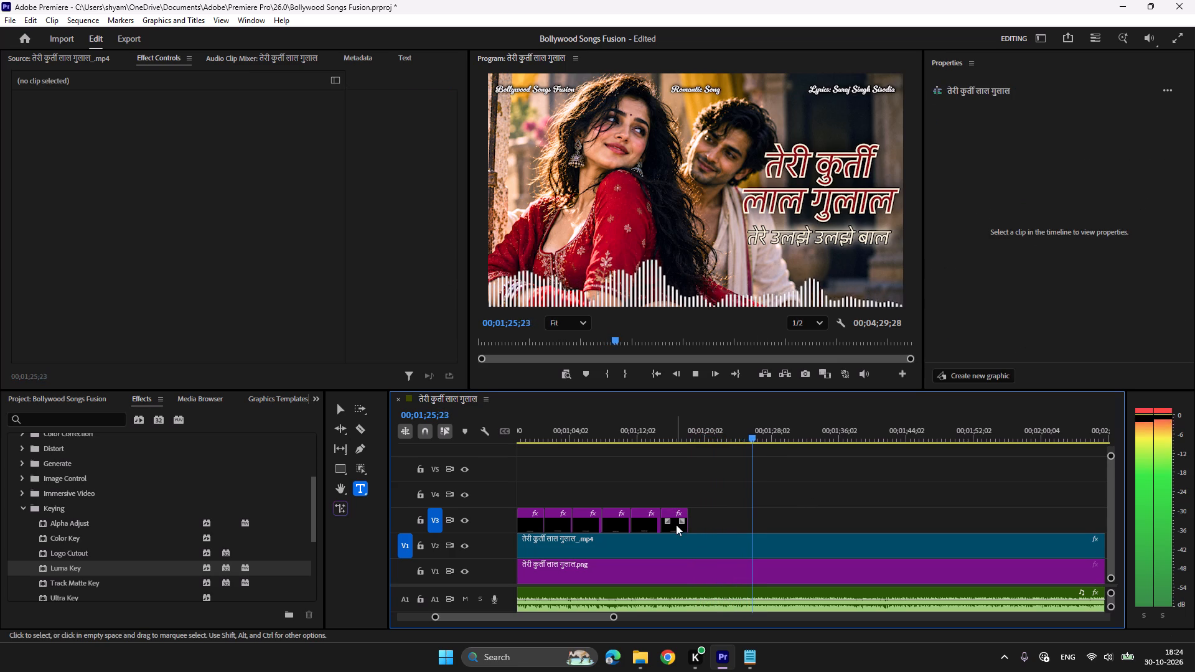
left_click(676, 525)
key("ctrl+c")
scroll(739, 503, "down", 4)
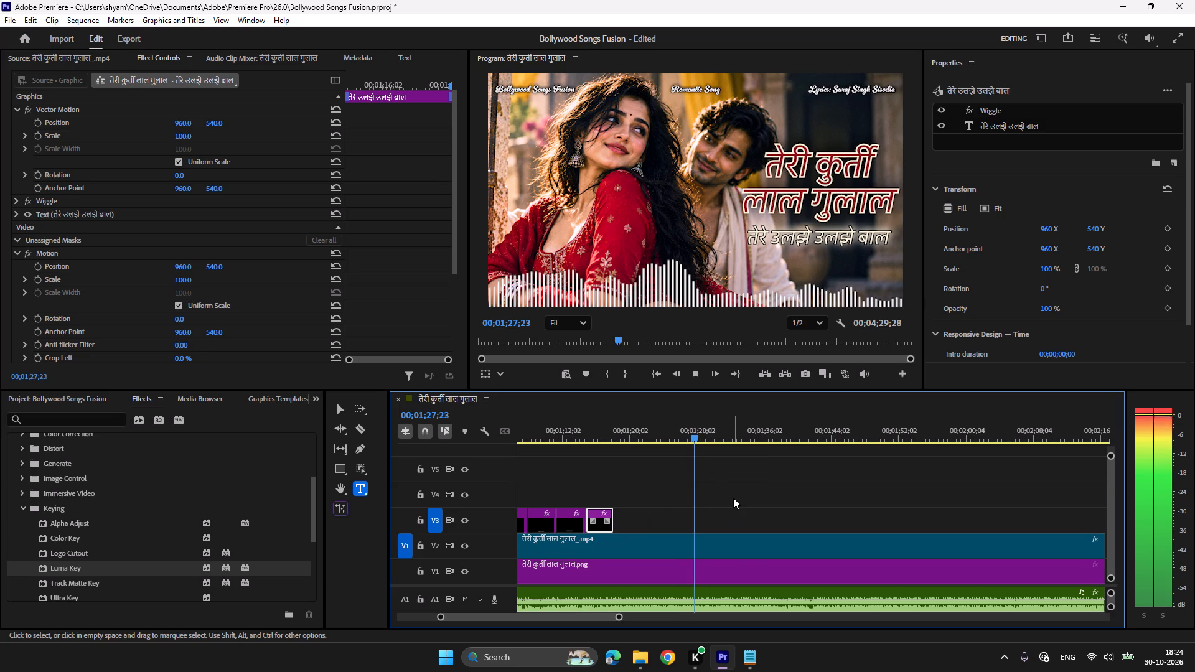
scroll(739, 495, "down", 2)
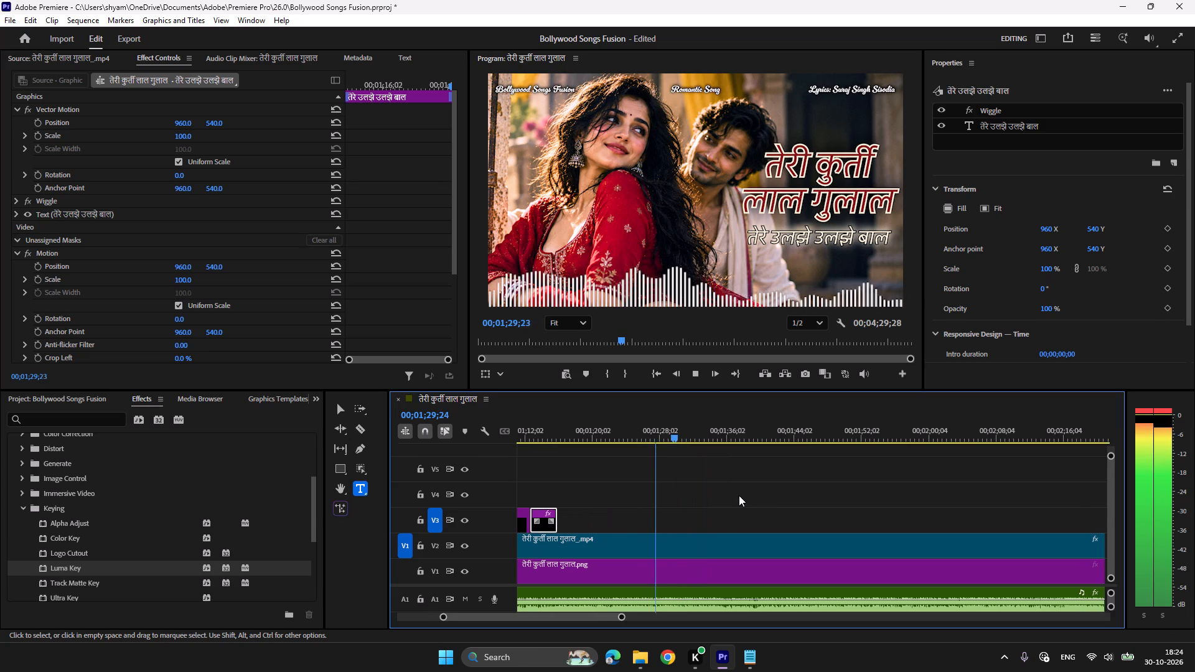
scroll(739, 495, "down", 1)
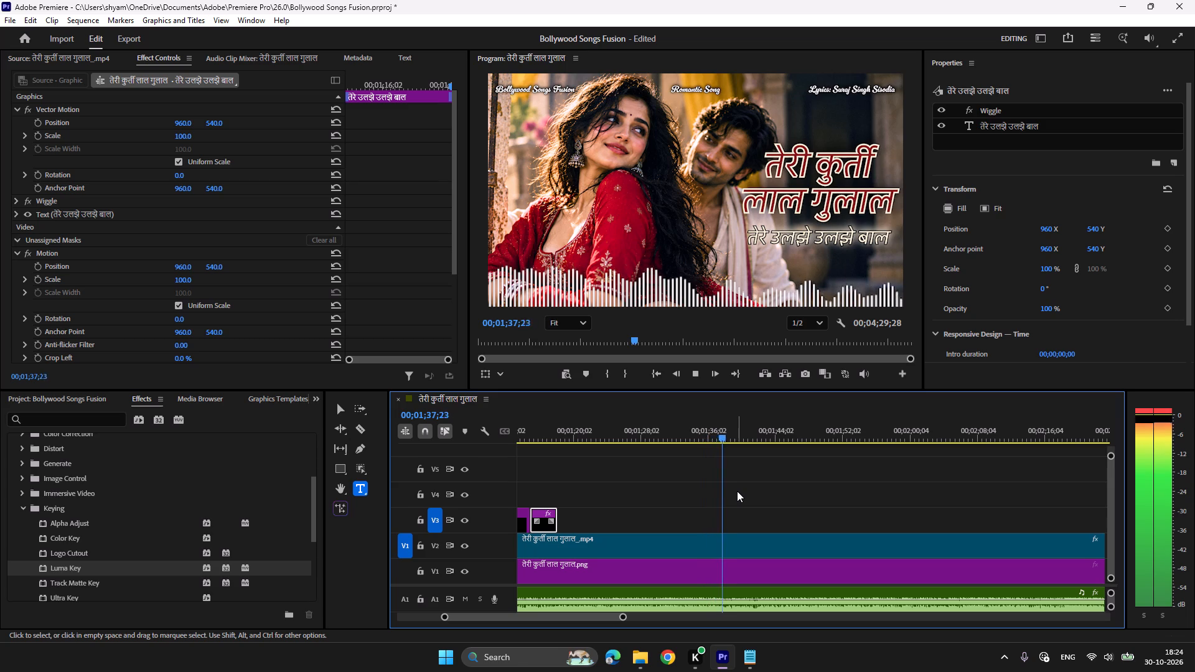
key("space")
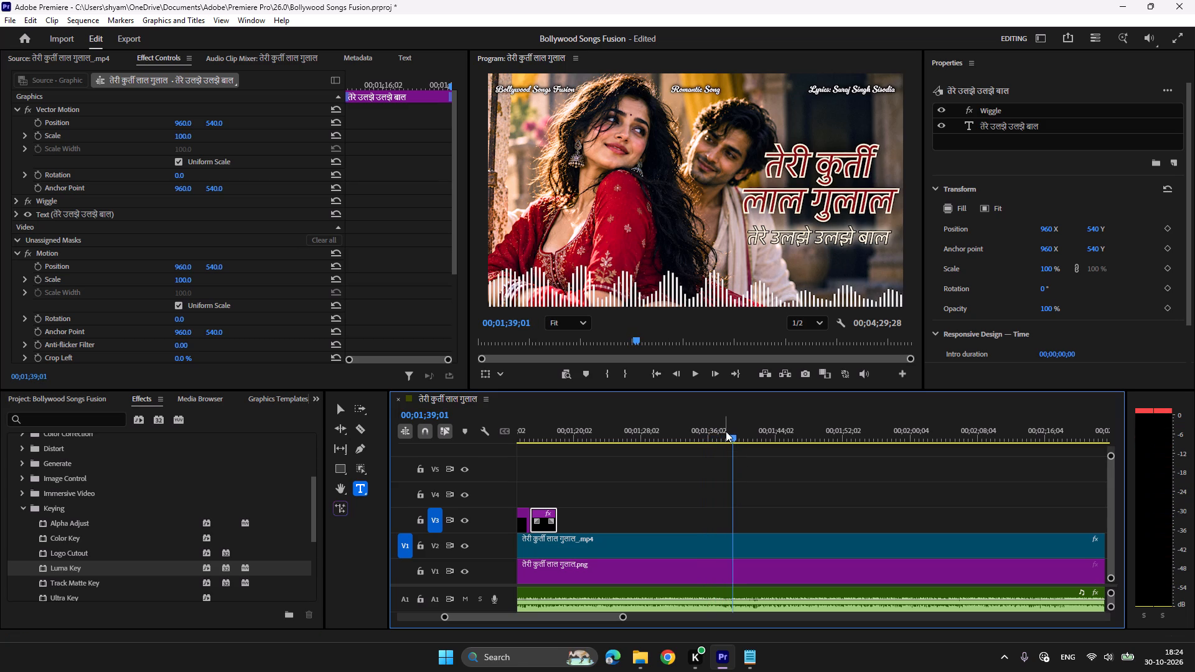
left_click(726, 431)
key("space")
key("space")
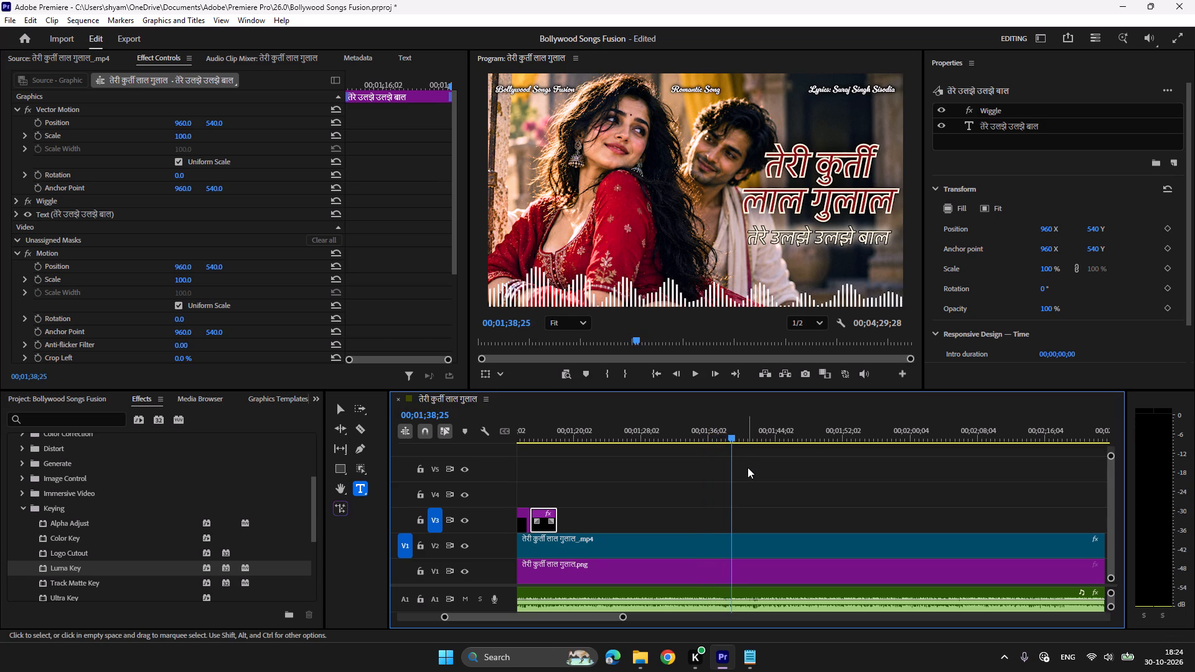
key("ctrl+v")
Replace the newly pasted caption's text with the verse line मुस्कानों में हैं मोती copied from the Notepad lyrics, and preview the playback.
left_click(744, 658)
scroll(753, 376, "down", 3)
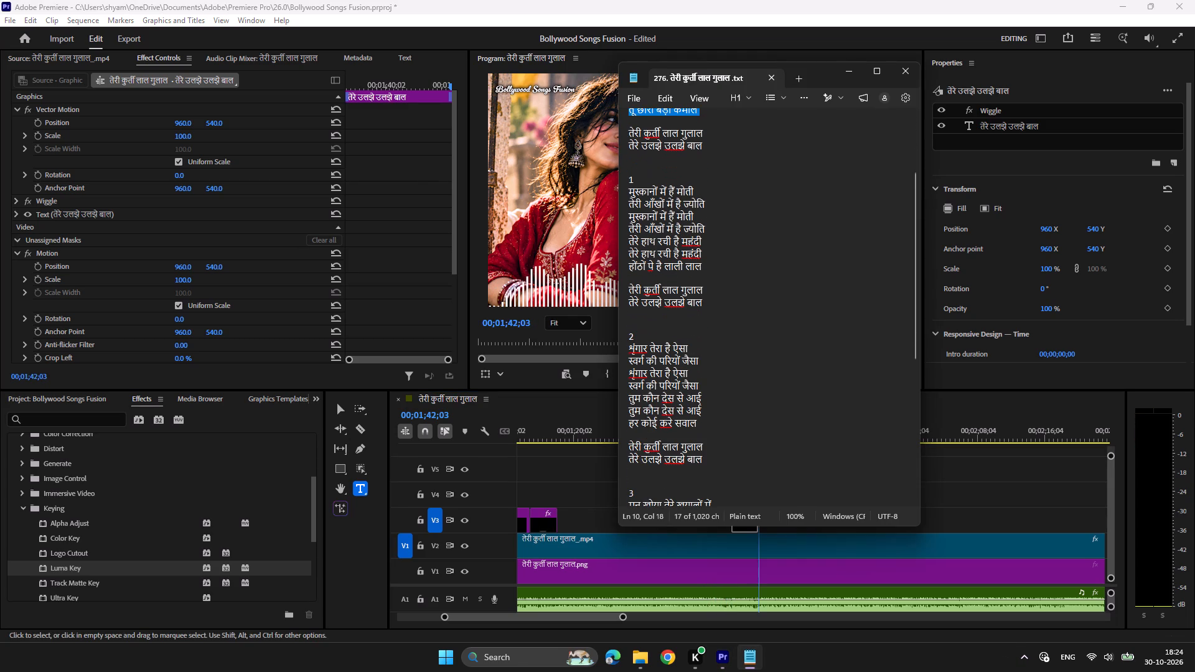
left_click_drag(705, 192, 604, 188)
key("ctrl+c")
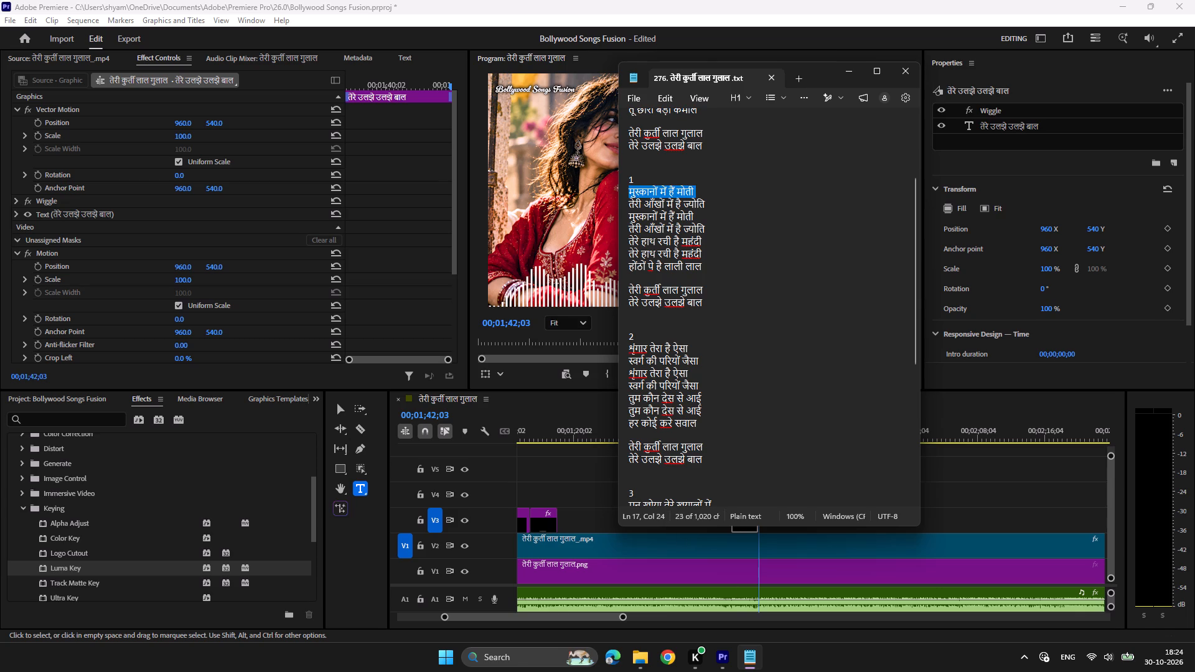
left_click(724, 648)
left_click(745, 419)
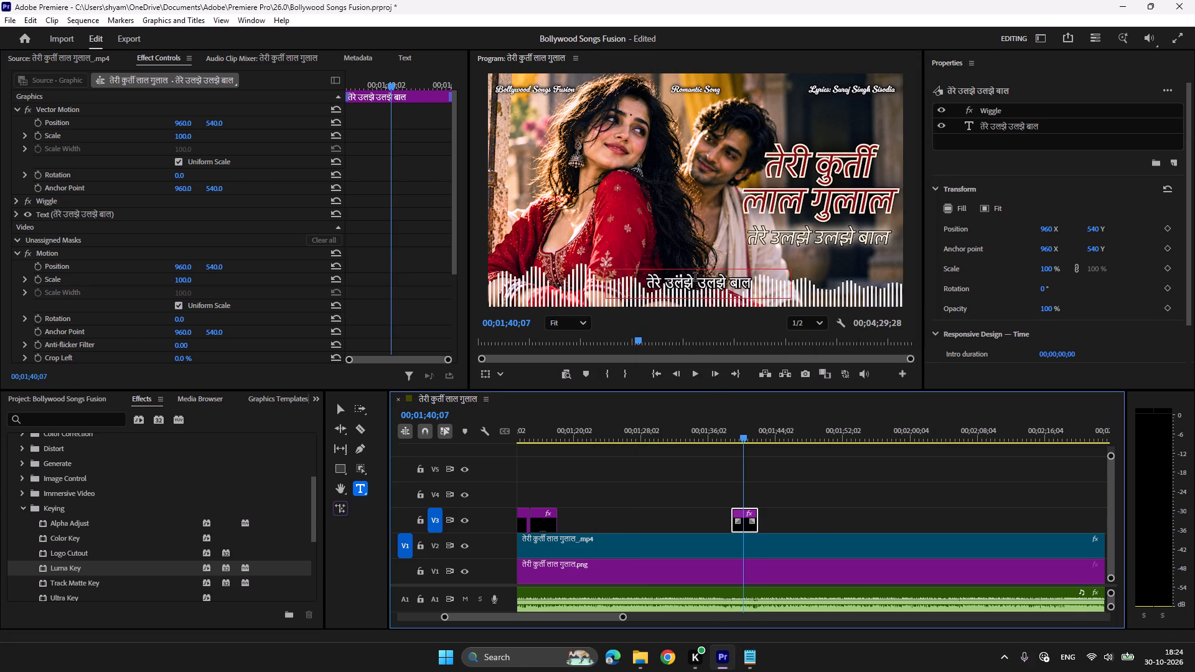
left_click(695, 278)
key("ctrl+a")
key("ctrl+v")
left_click(731, 437)
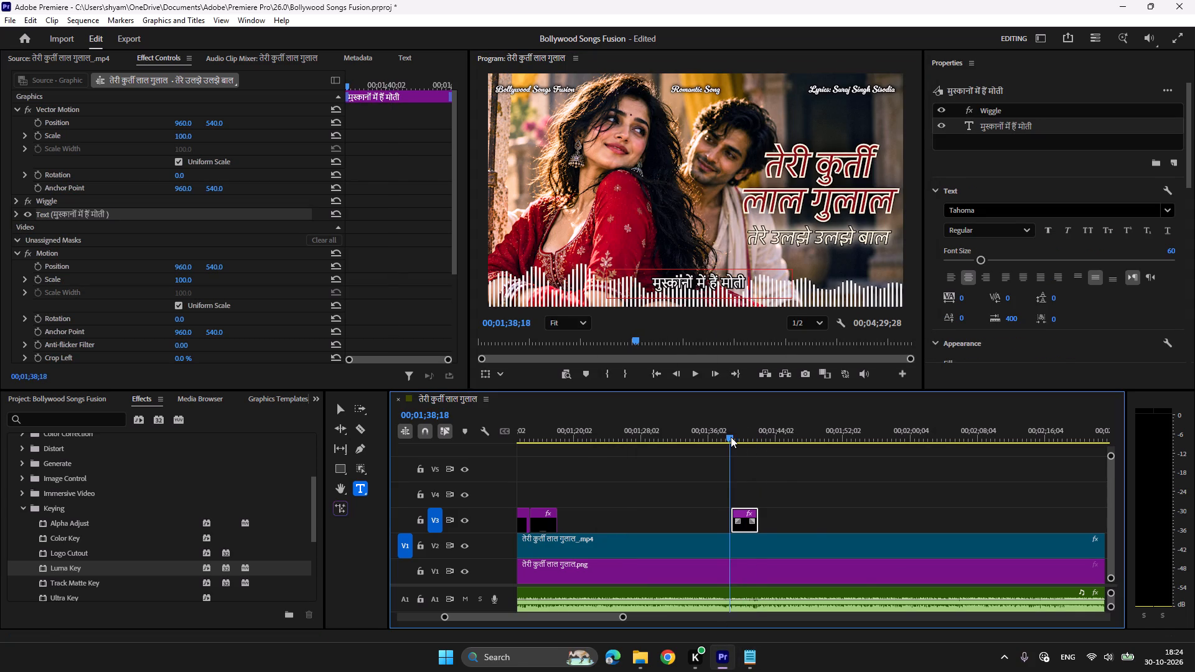
key("space")
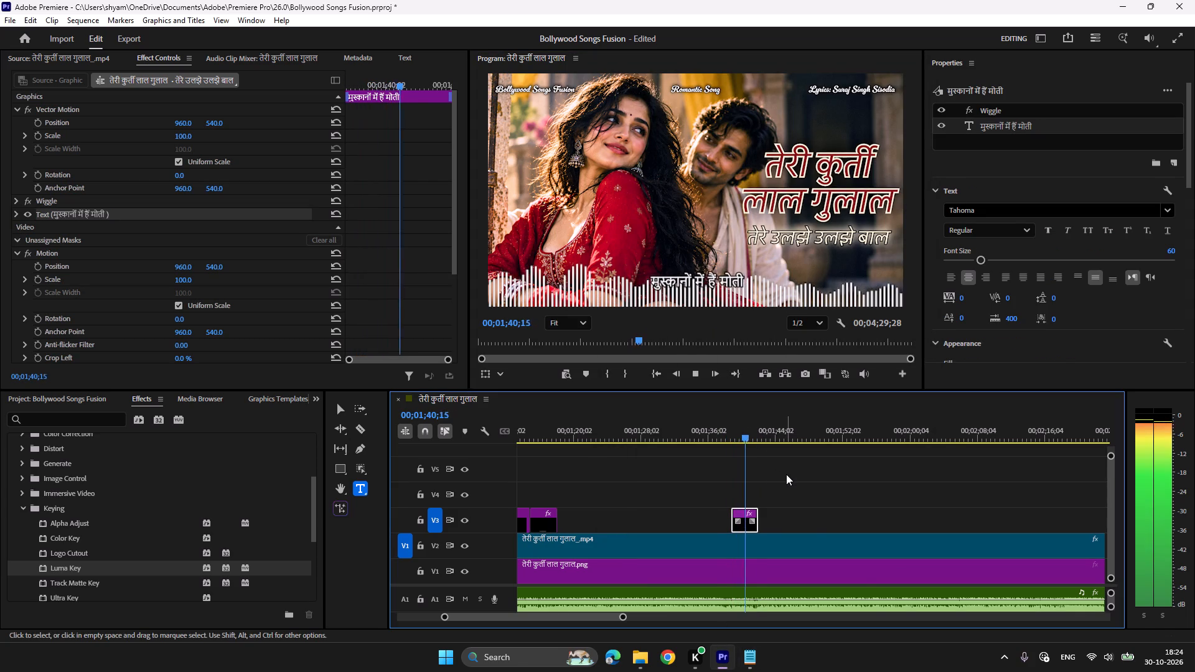
key("space")
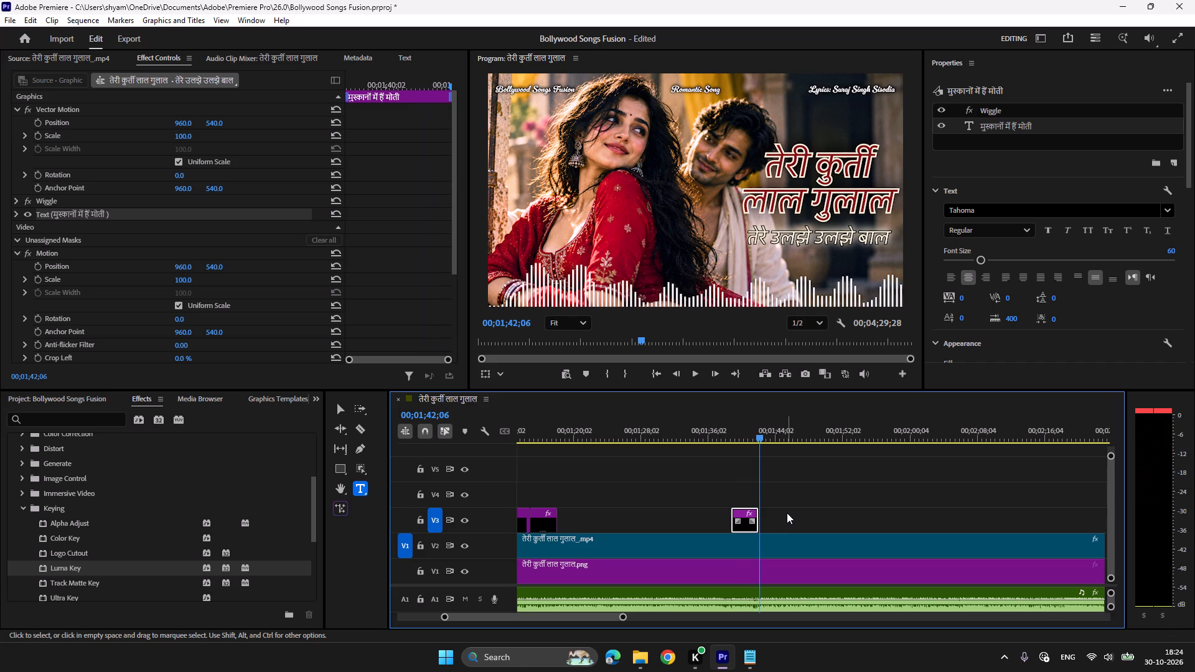
Paste a copy of the verse caption on V3 at 00;01;42;06 and replace its text with तेरी आँखों में है ज्योति from the Notepad lyrics.
key("ctrl+c")
key("ctrl+v")
left_click(755, 660)
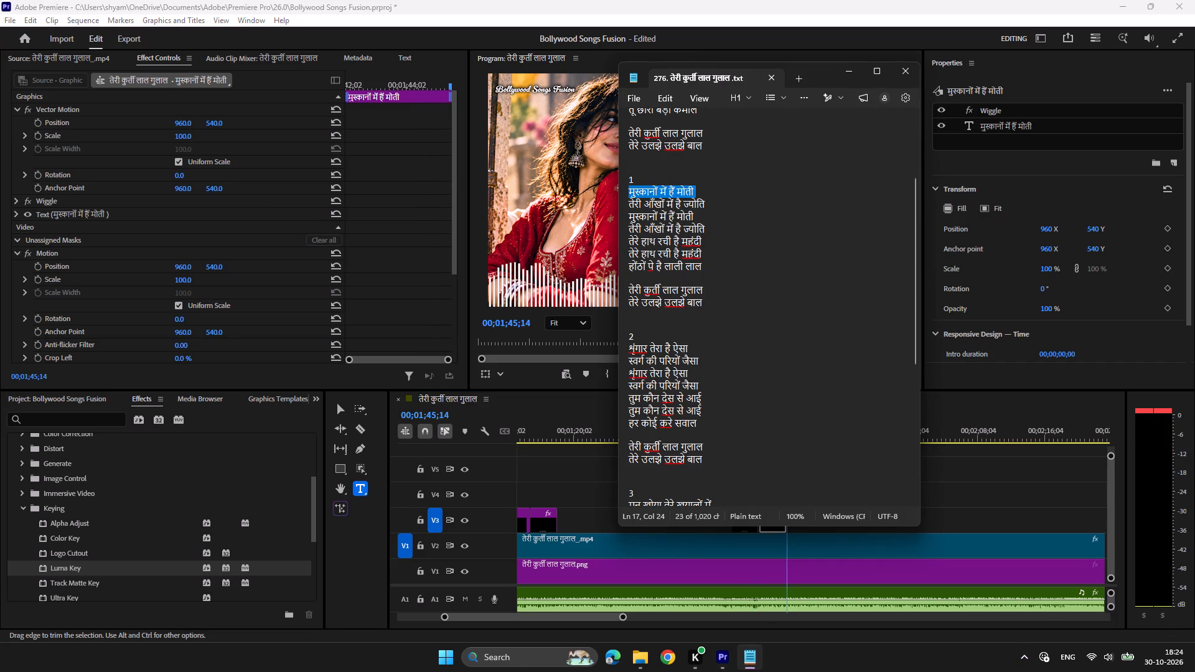
left_click_drag(708, 203, 624, 203)
key("ctrl+c")
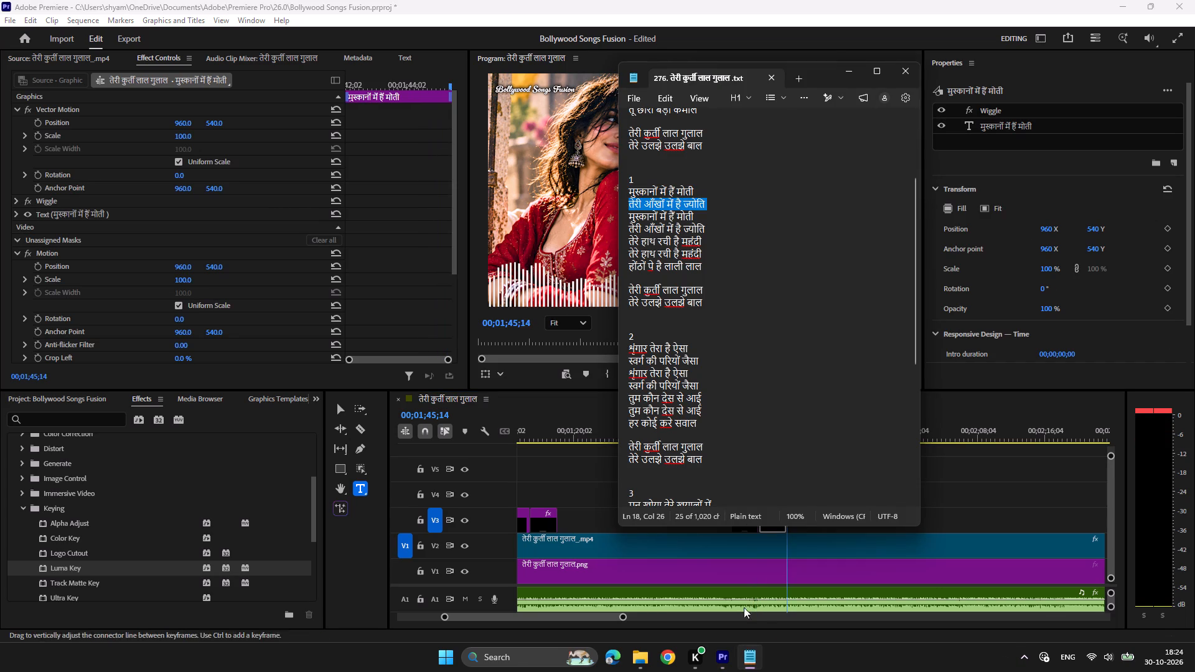
left_click(726, 652)
left_click(772, 431)
left_click(700, 281)
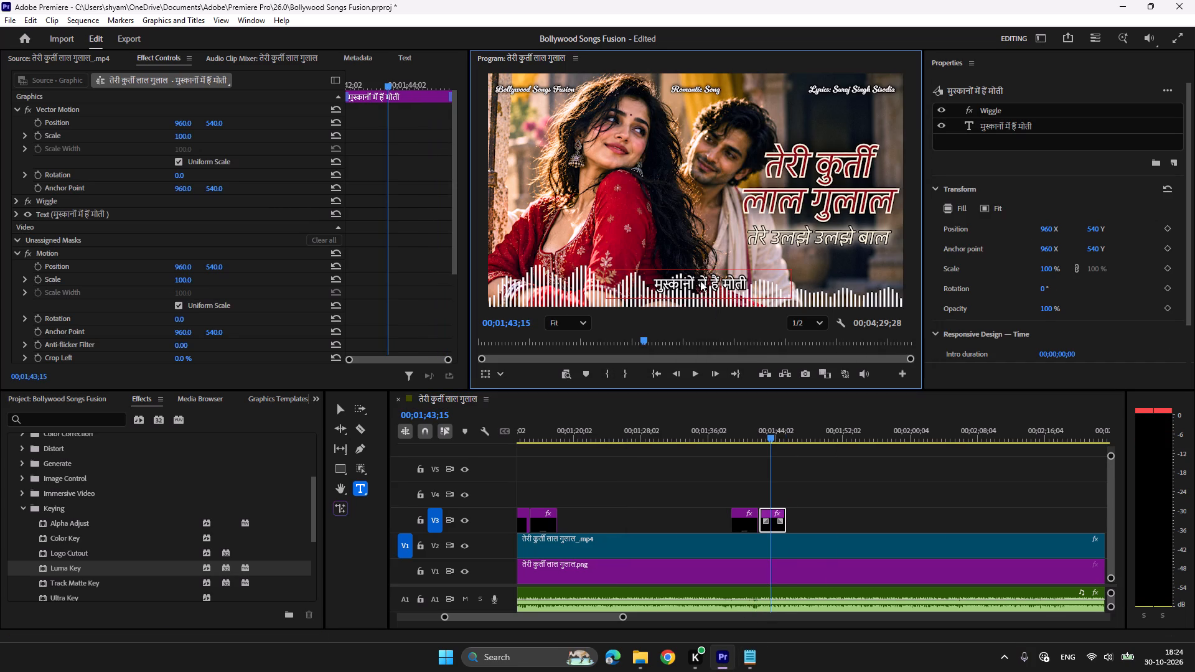
key("ctrl+a")
key("ctrl+v")
left_click(760, 430)
key("space")
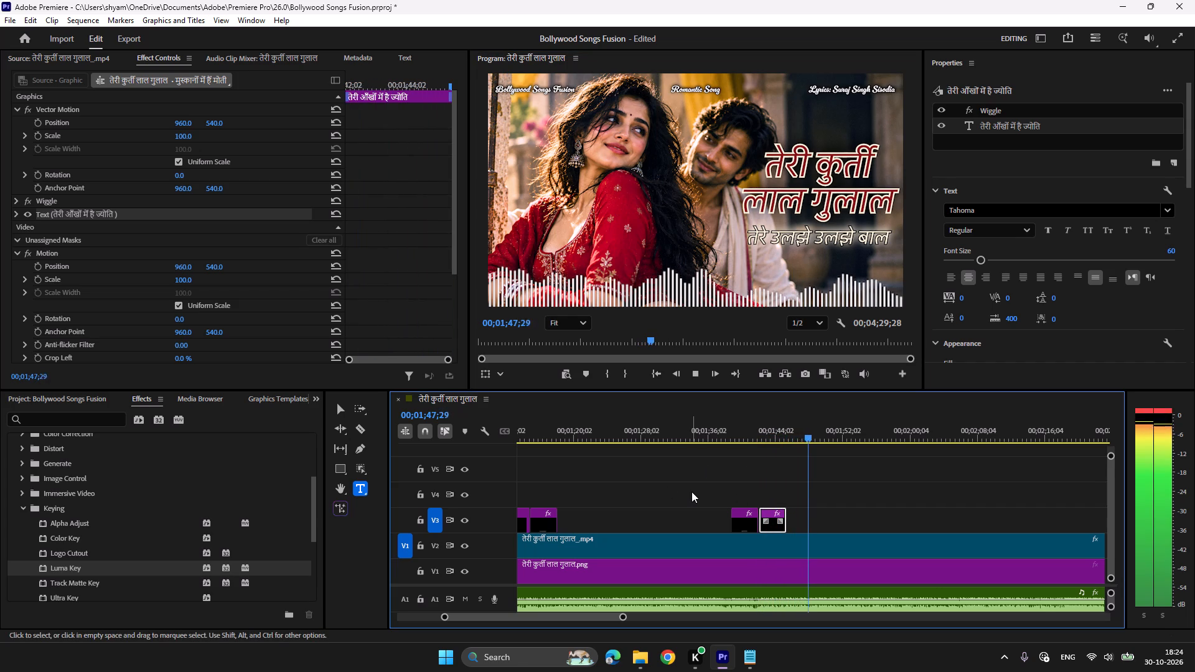
Copy both verse caption clips on V3 and paste them where the two lines repeat, at 00;01;49;06.
key("space")
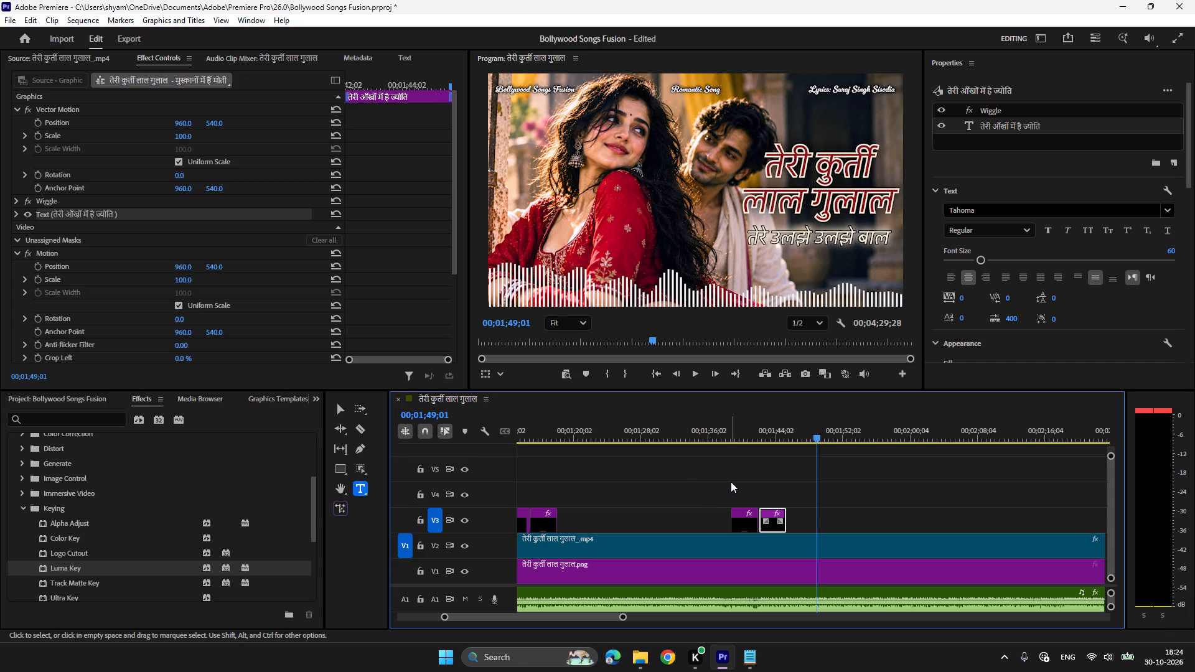
key("space")
key("space")
left_click_drag(732, 480, 767, 511)
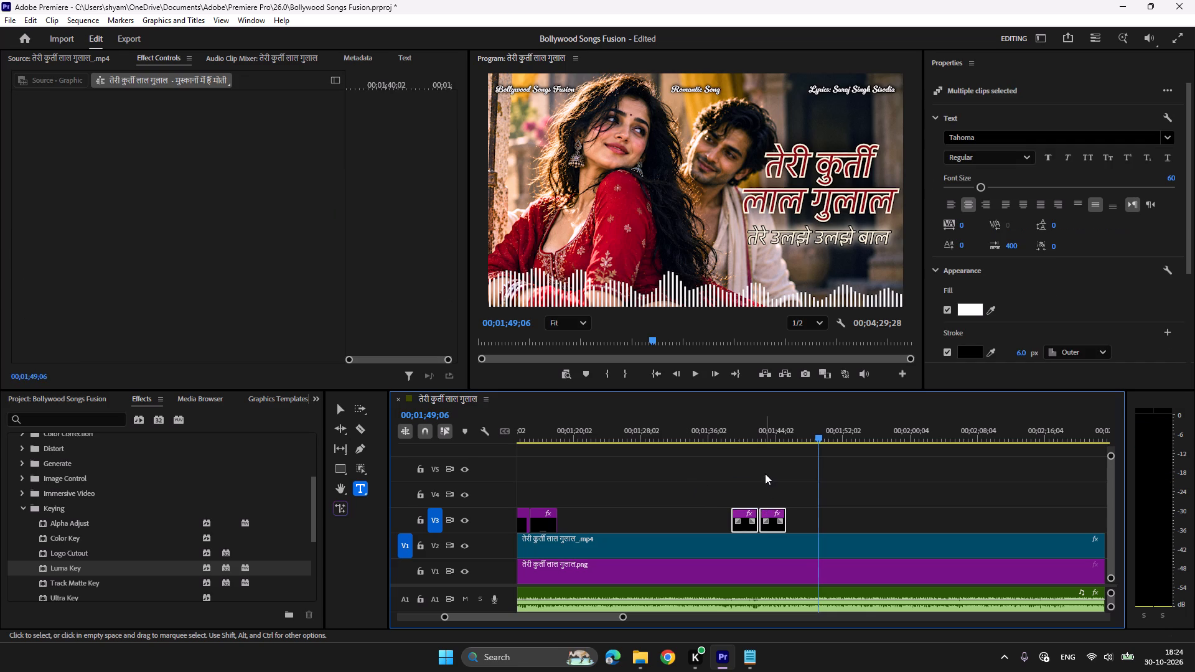
key("ctrl+c")
key("ctrl+v")
Play back the repeated verse captions, copy the last V3 caption clip, and paste it where the next line starts, at about 00;01;56.
key("space")
left_click(810, 430)
scroll(841, 449, "down", 4)
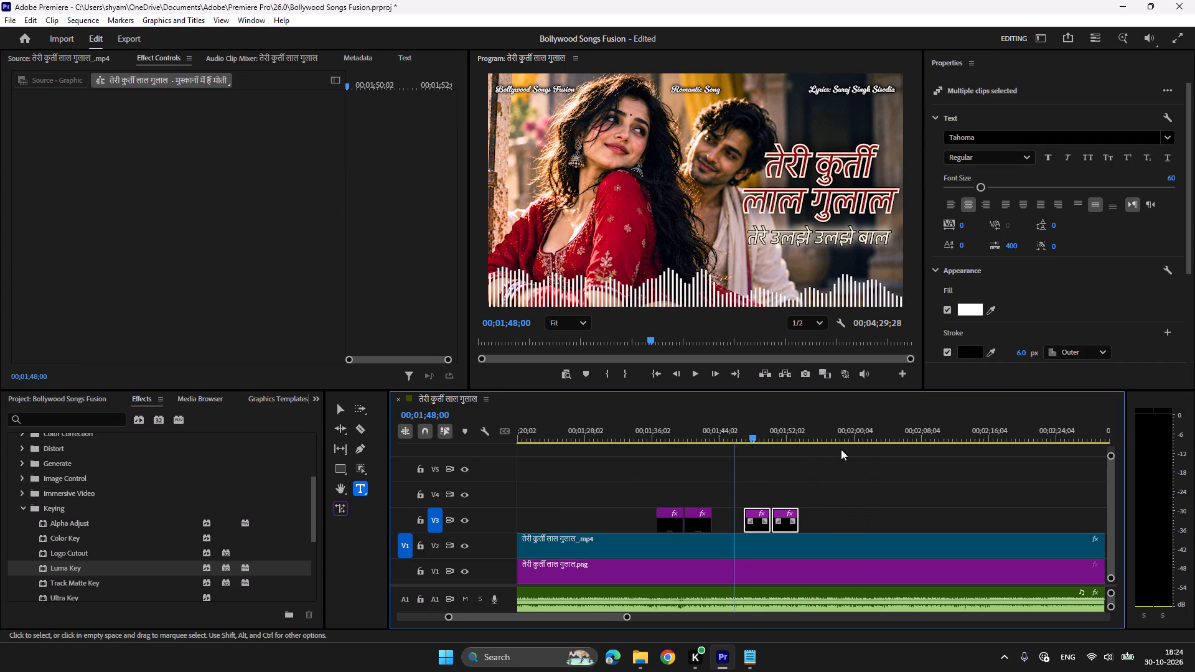
scroll(841, 449, "down", 3)
key("space")
left_click(767, 516)
left_click(732, 529)
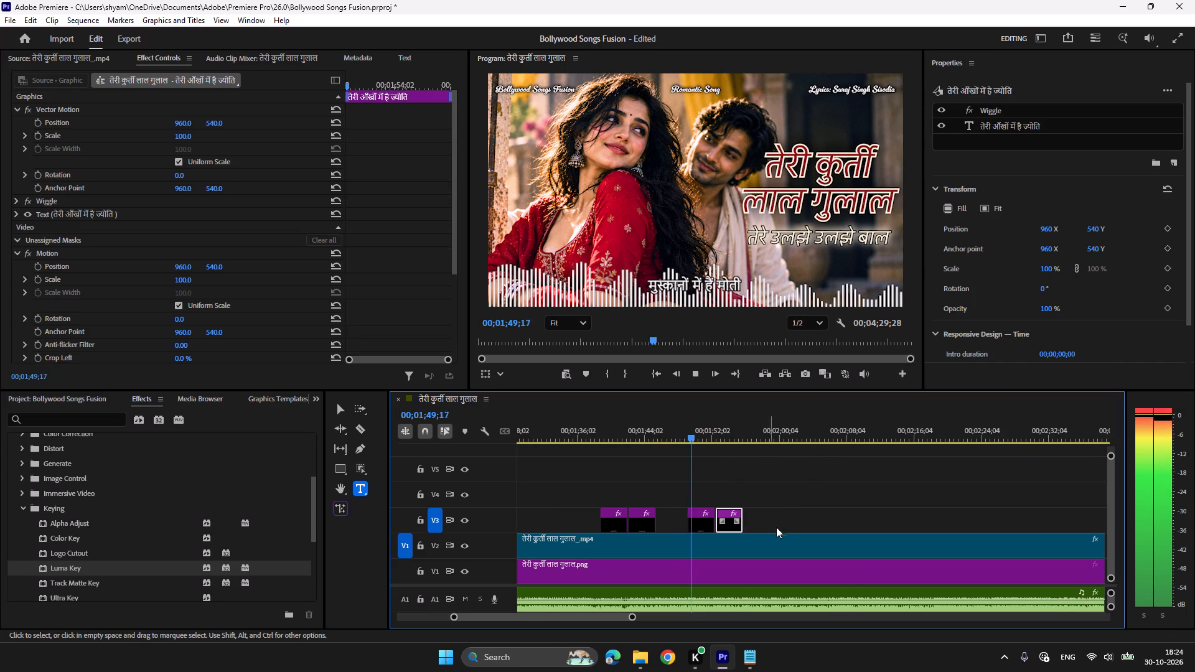
key("ctrl+c")
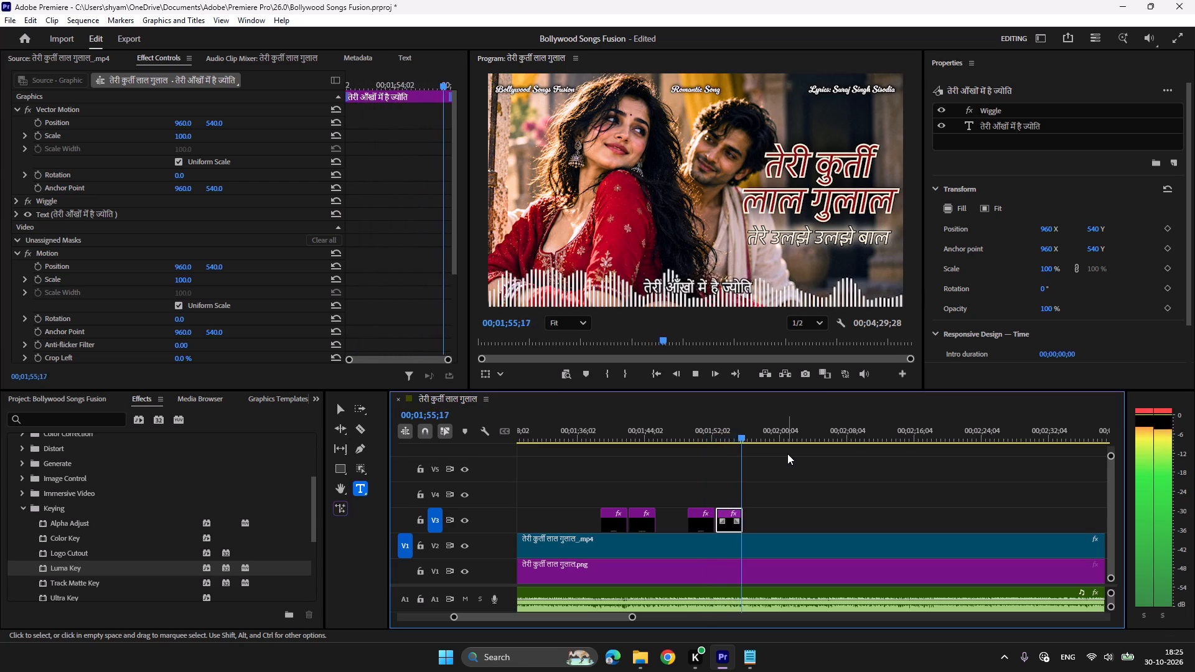
key("space")
key("ctrl+v")
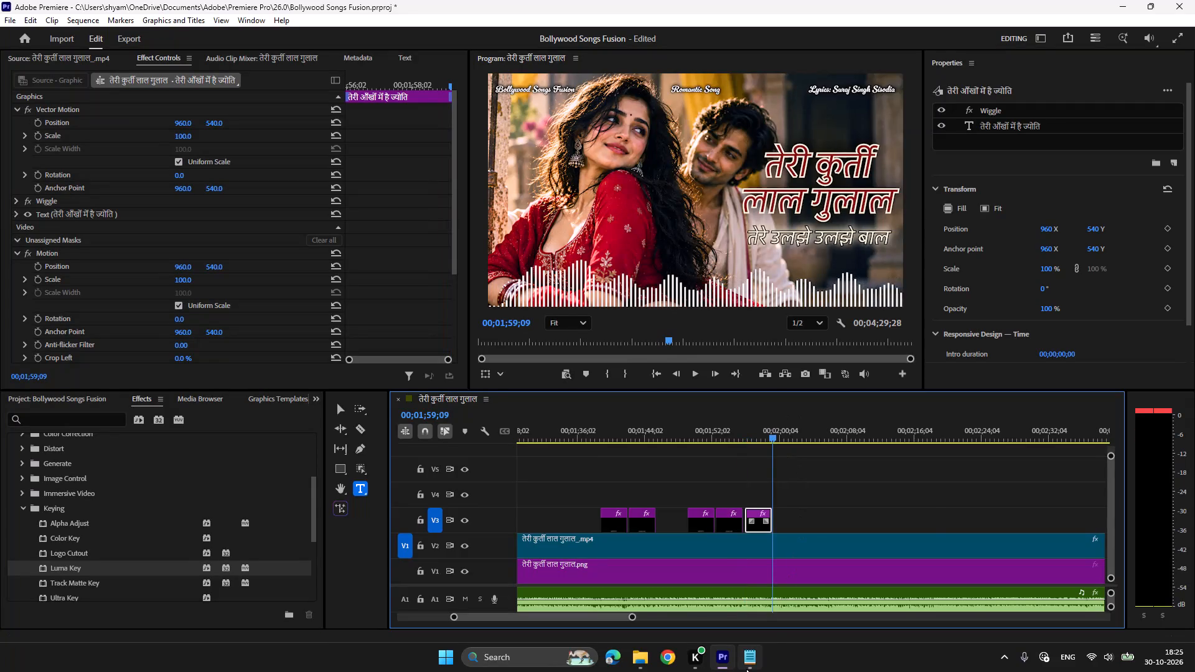
Replace the newly pasted caption's text with तेरे हाथ रची है महंदी from the Notepad lyrics, and preview its timing.
left_click(746, 669)
left_click_drag(705, 240, 702, 239)
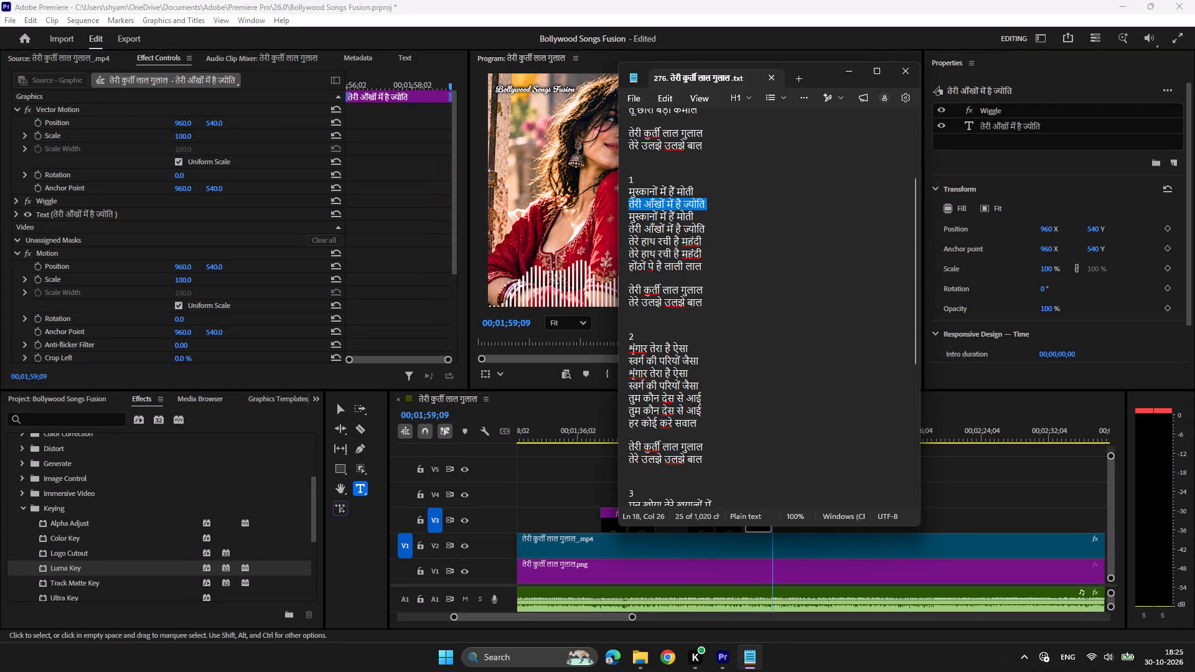
left_click_drag(702, 239, 604, 239)
key("ctrl+c")
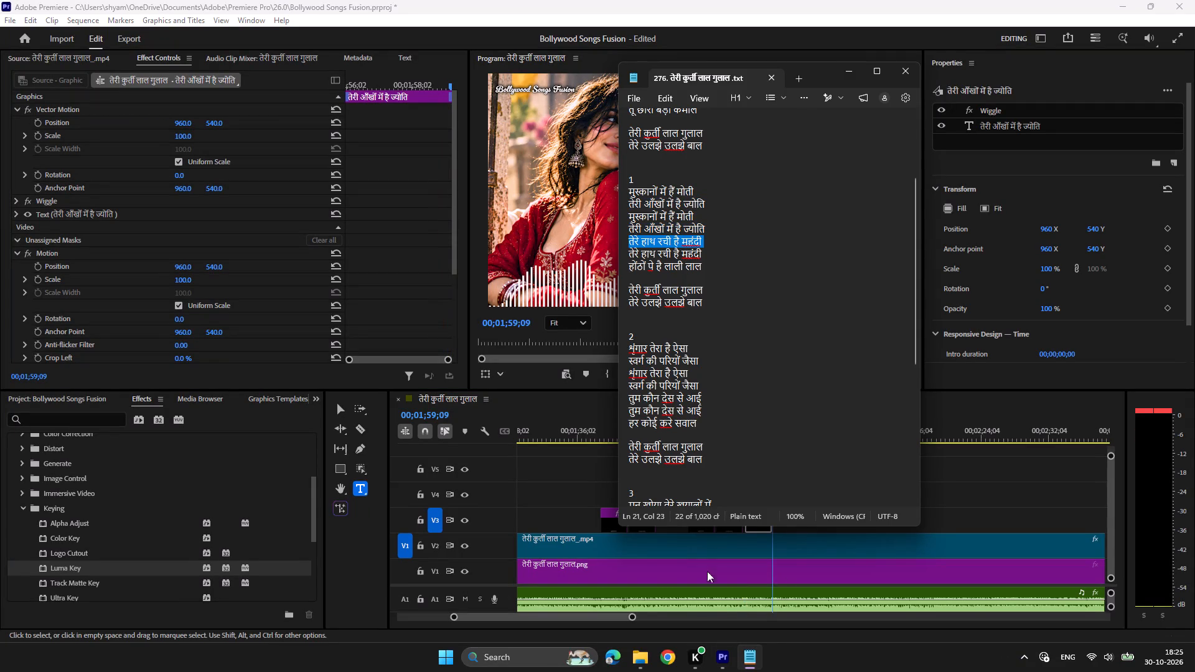
left_click(723, 658)
left_click(757, 437)
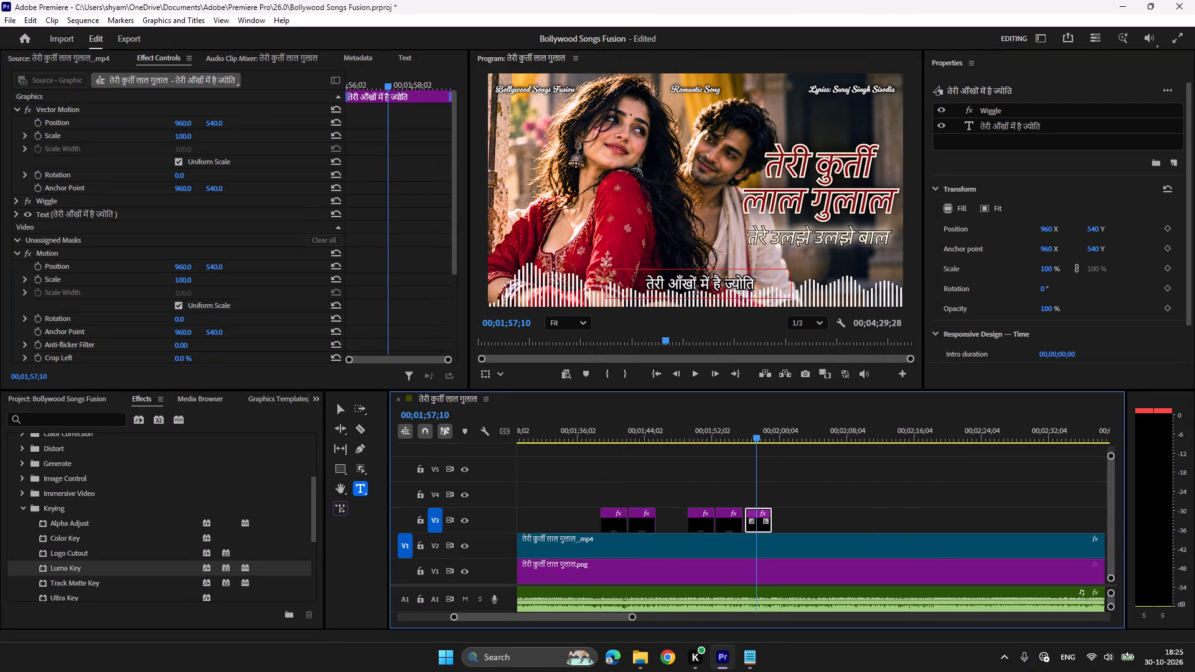
left_click(696, 291)
key("ctrl+a")
key("ctrl+v")
left_click(744, 424)
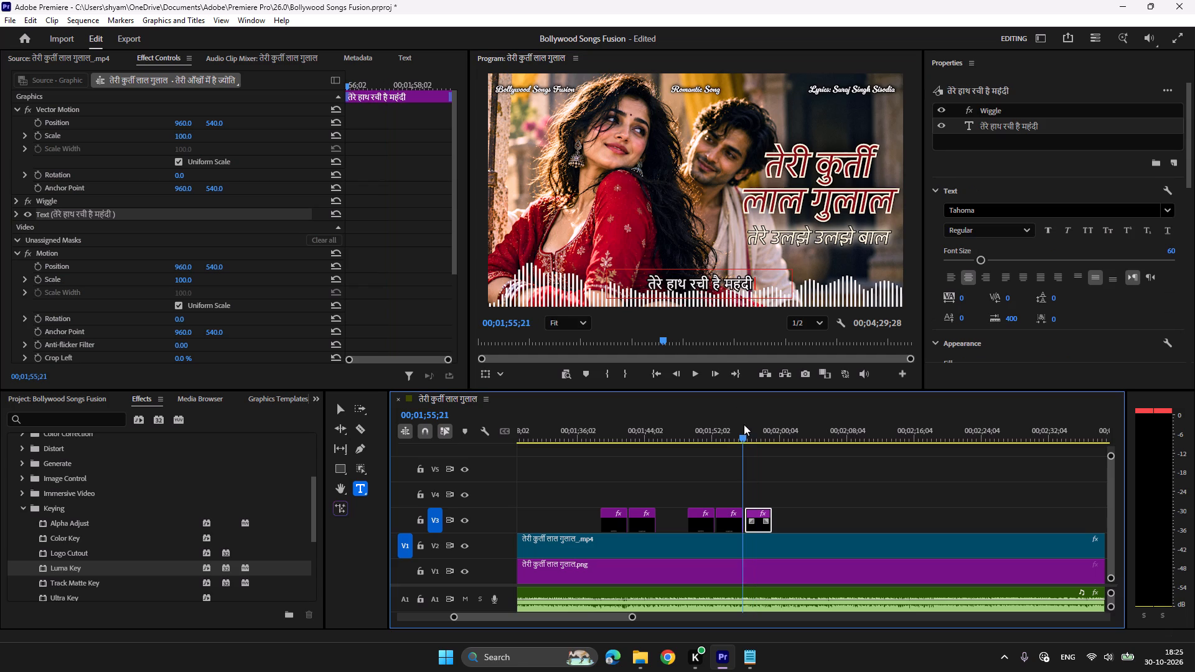
key("space")
scroll(782, 472, "down", 2)
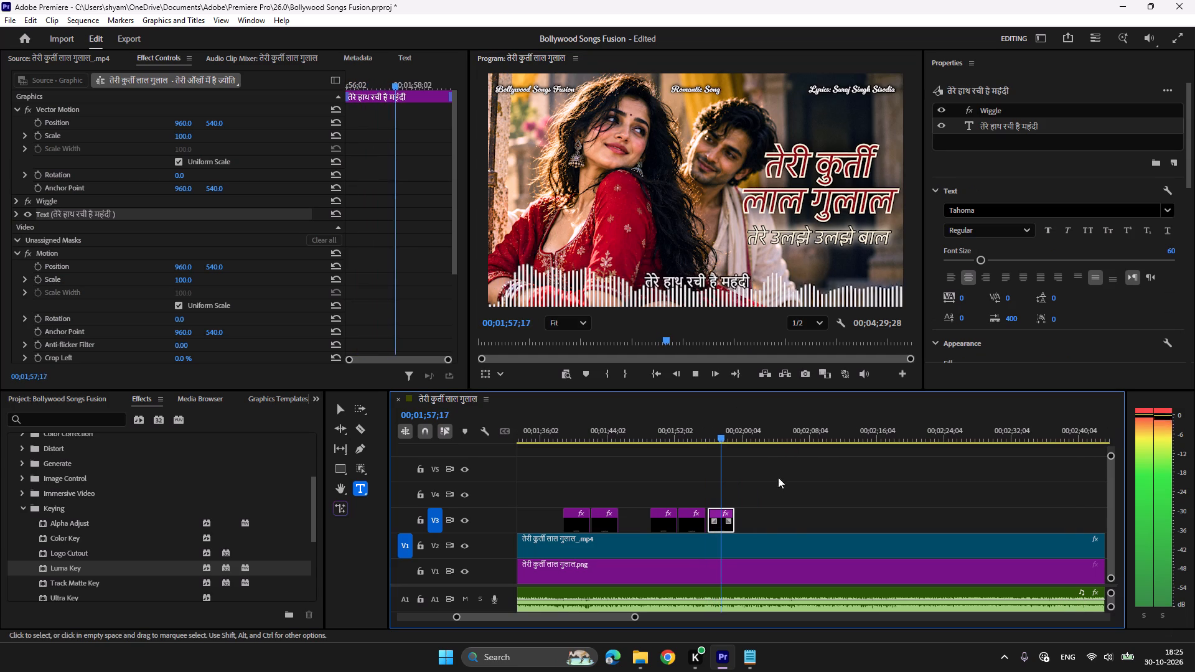
Paste a copy of the तेरे हाथ रची है महंदी caption on V3 where the line repeats right after it, and preview the playback.
key("space")
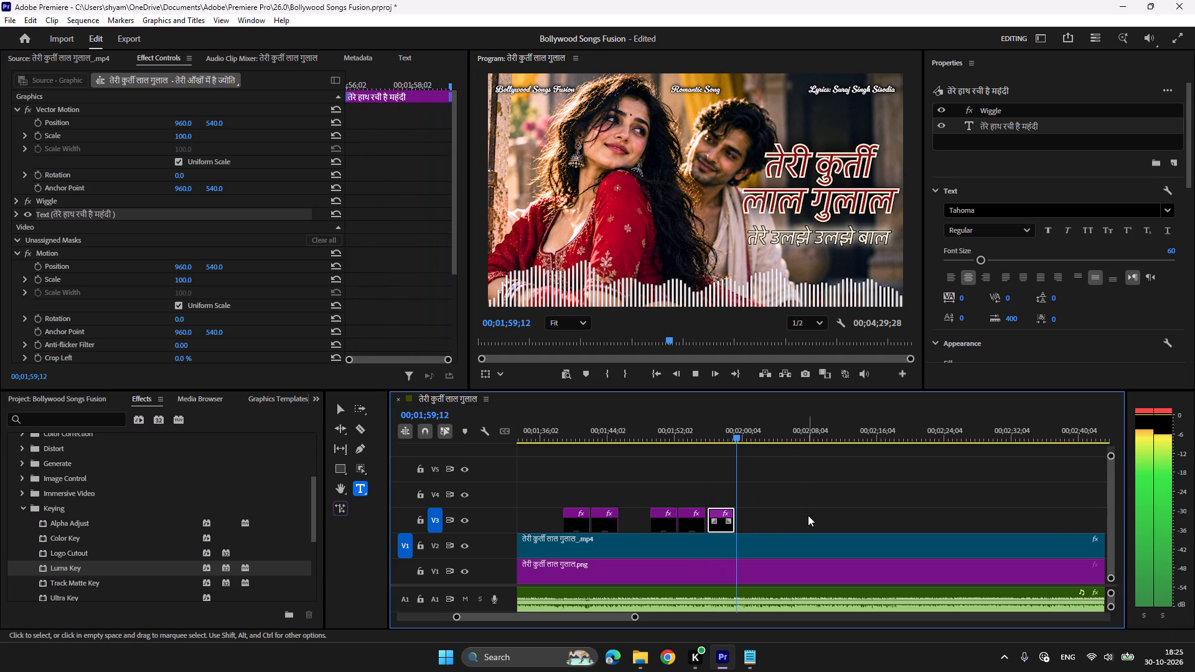
key("ctrl+c")
key("ctrl+v")
left_click(733, 439)
key("space")
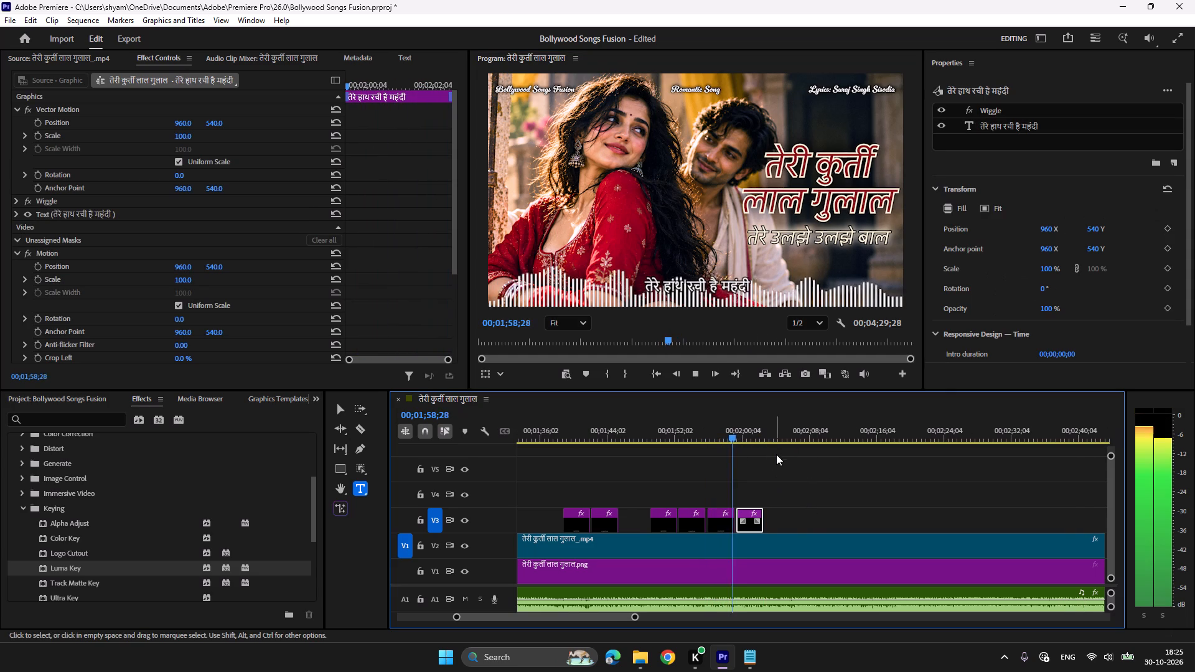
scroll(776, 454, "down", 4)
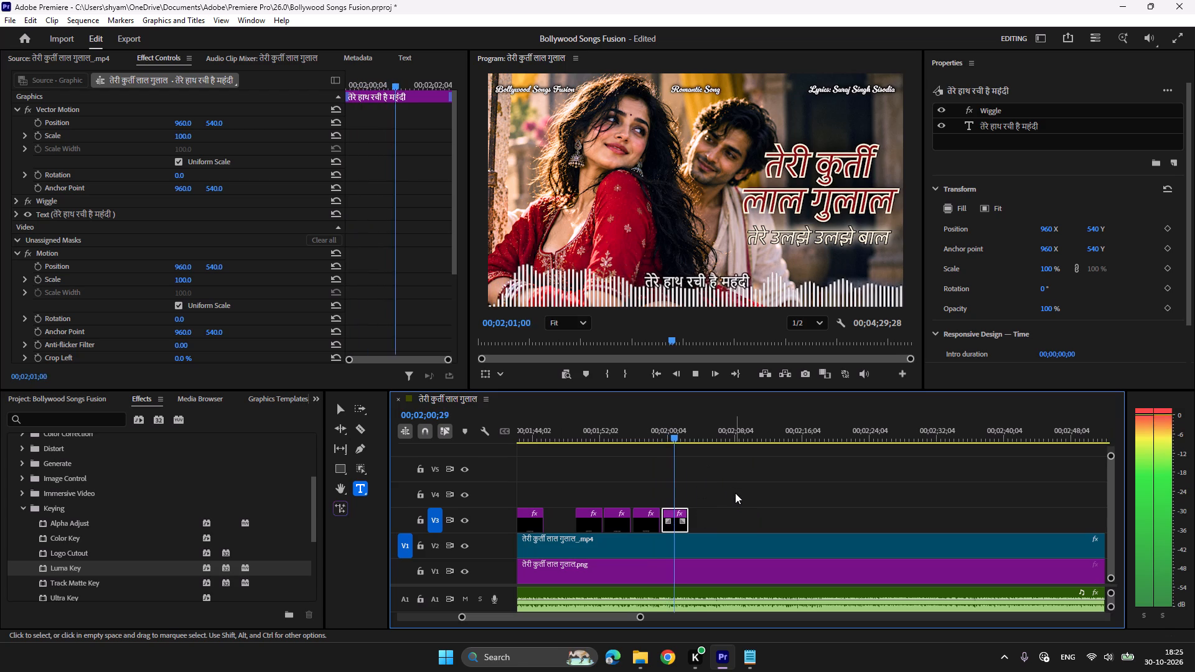
Paste a caption copy on V3 at 00;02;02;28 and replace its text with होंठों पे है लाली लाल from the Notepad lyrics.
key("space")
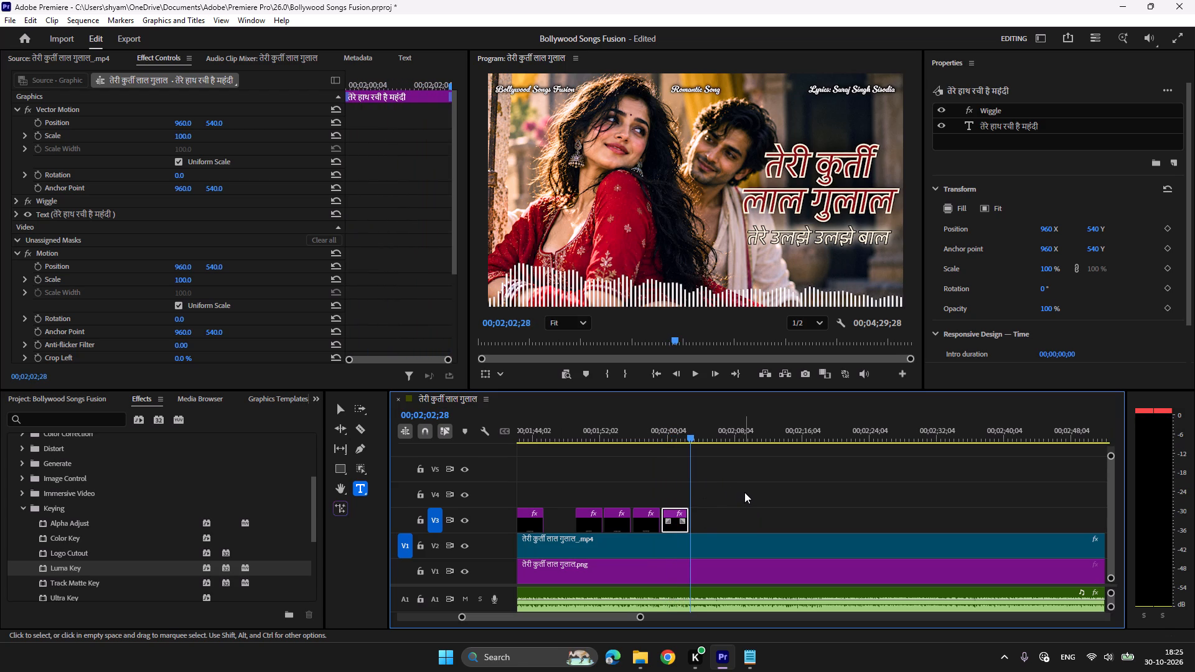
key("ctrl+c")
key("ctrl+v")
left_click(754, 658)
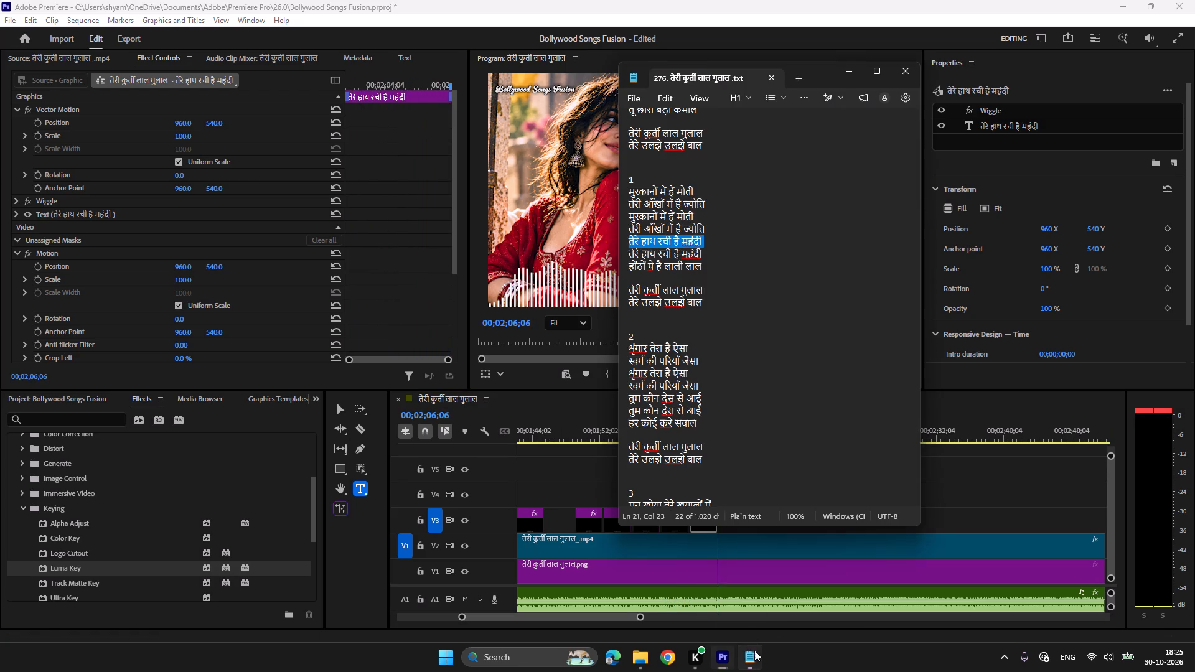
left_click_drag(703, 266, 593, 265)
key("ctrl+c")
left_click(720, 671)
left_click(709, 422)
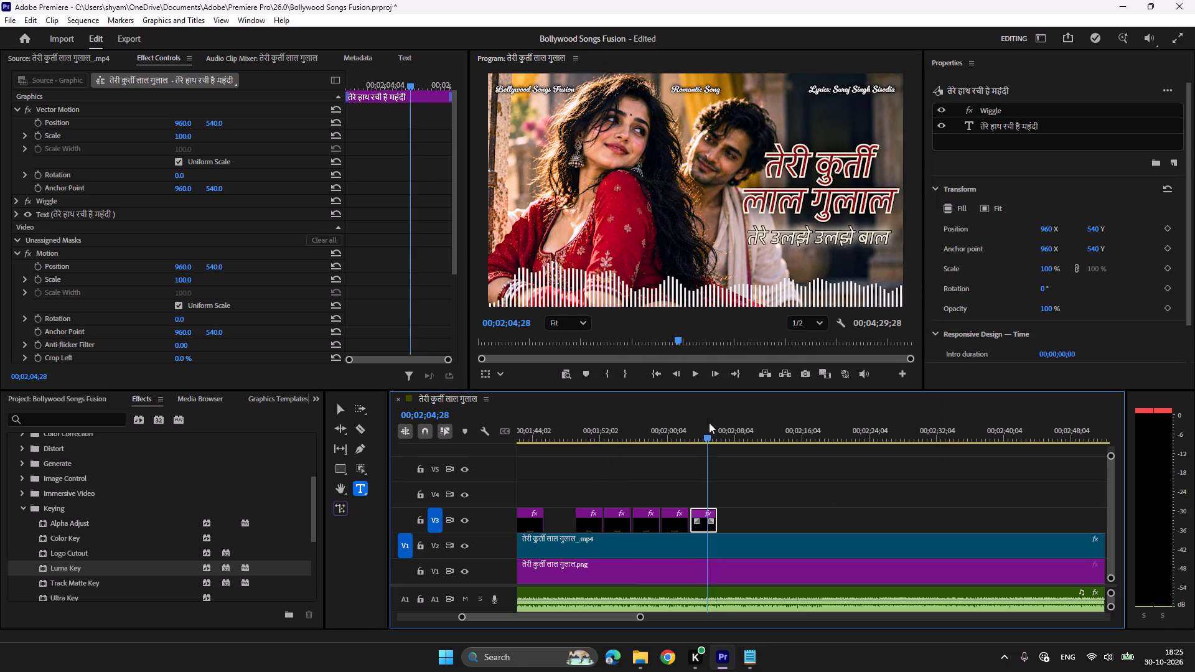
left_click(693, 286)
key("ctrl+a")
key("ctrl+v")
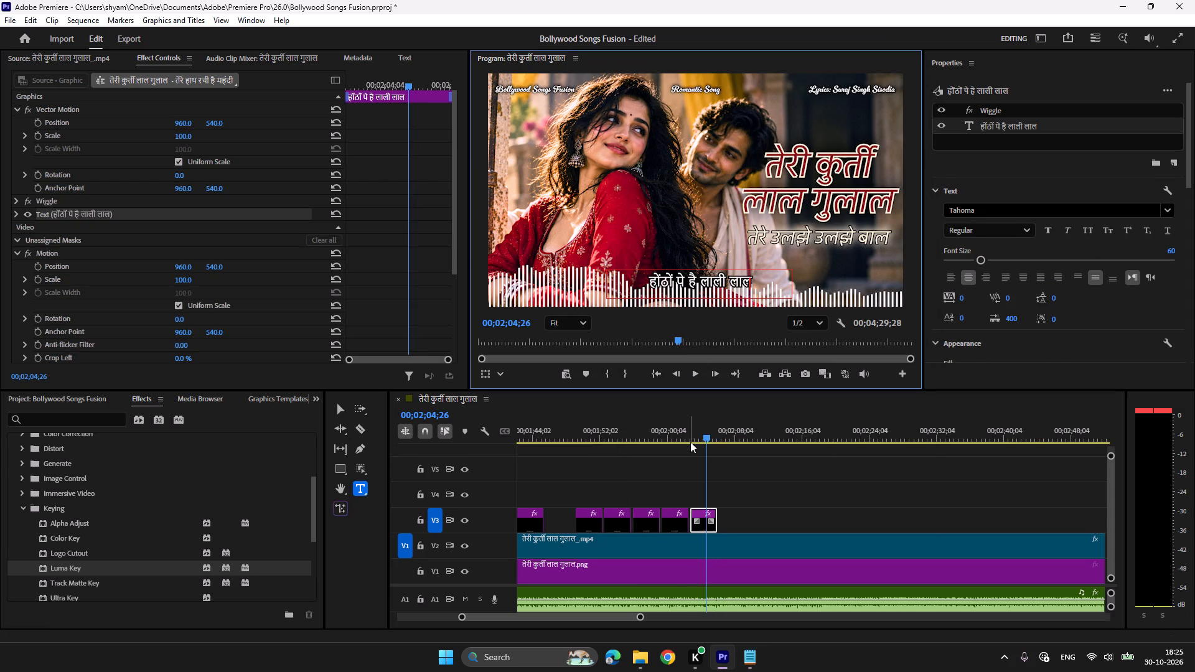
Play back the होंठों पे है लाली लाल caption and extend the end of its V3 clip to 00;02;06;09.
left_click(688, 427)
key("space")
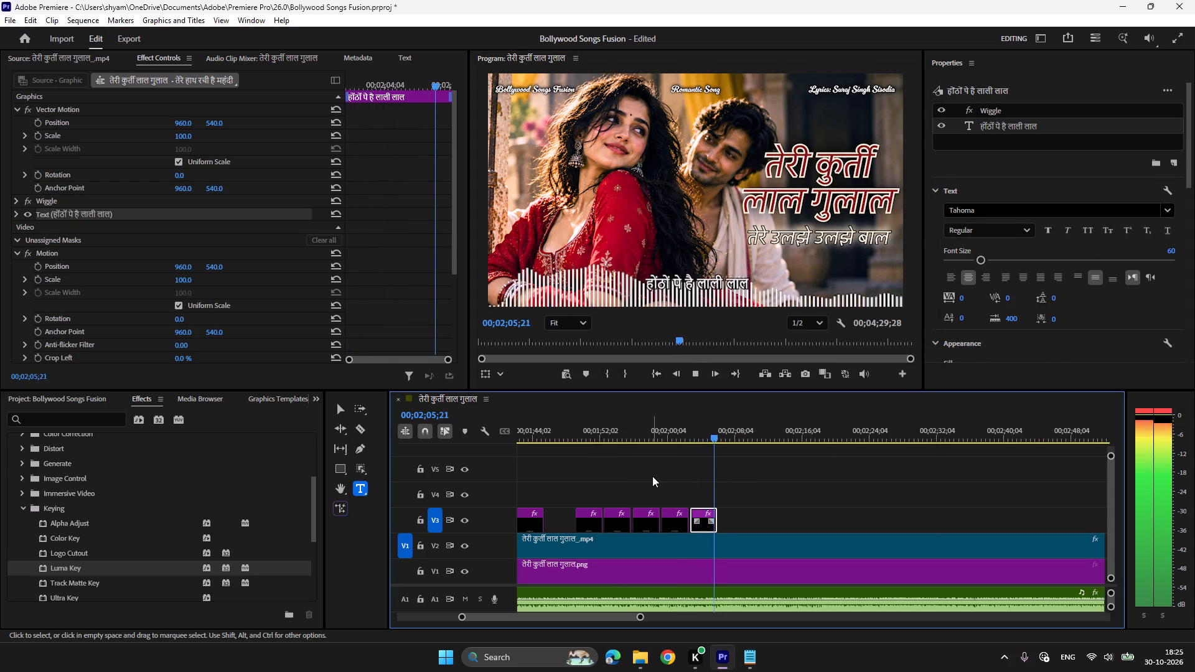
key("space")
left_click(714, 427)
key("space")
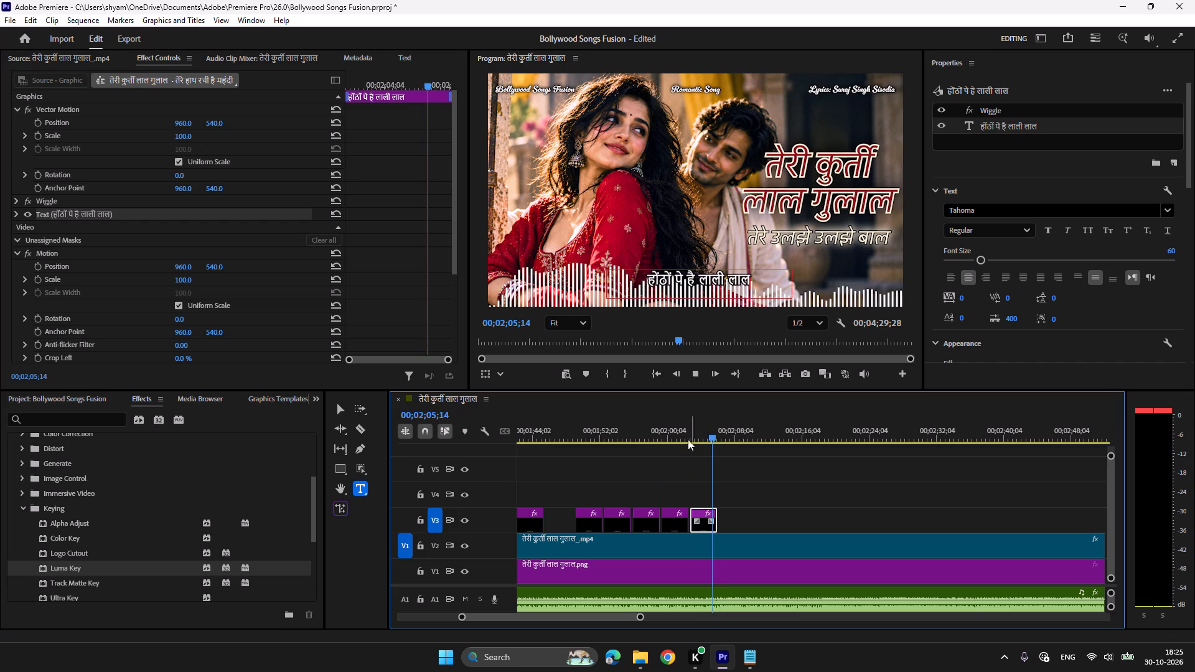
key("space")
left_click_drag(715, 517, 721, 519)
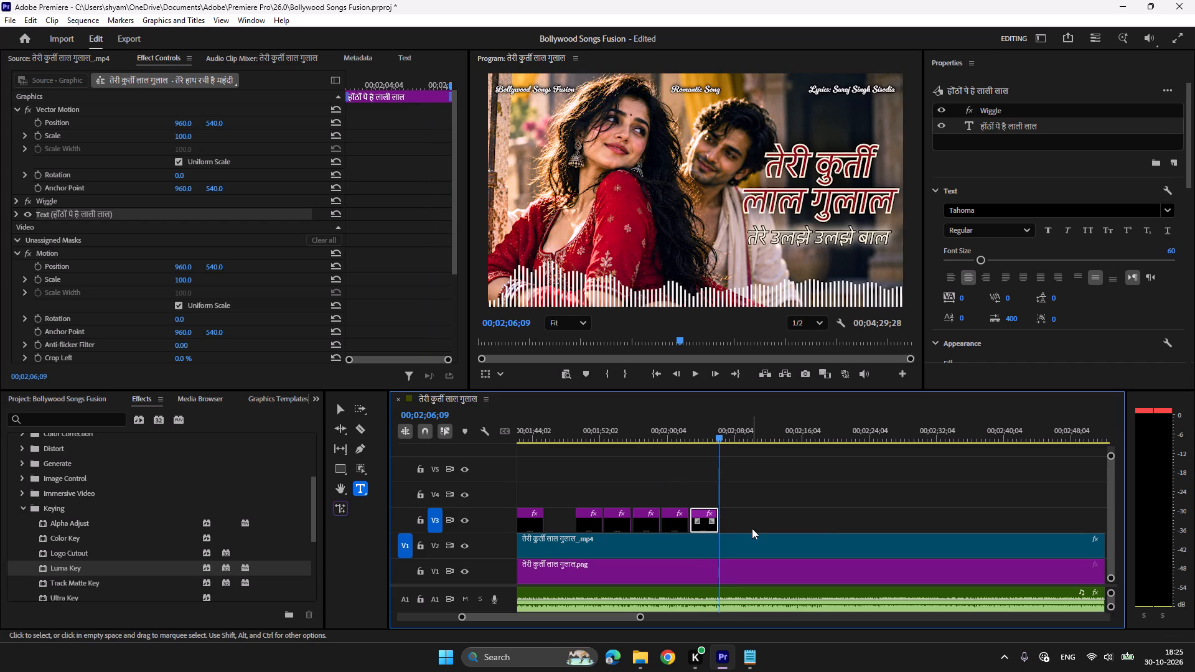
Copy the earlier refrain pair तेरी कुर्ती लाल गुलाल and तेरे उलझे उलझे बाल on V3, paste it at 00;02;06;09, and preview it.
scroll(638, 481, "up", 18)
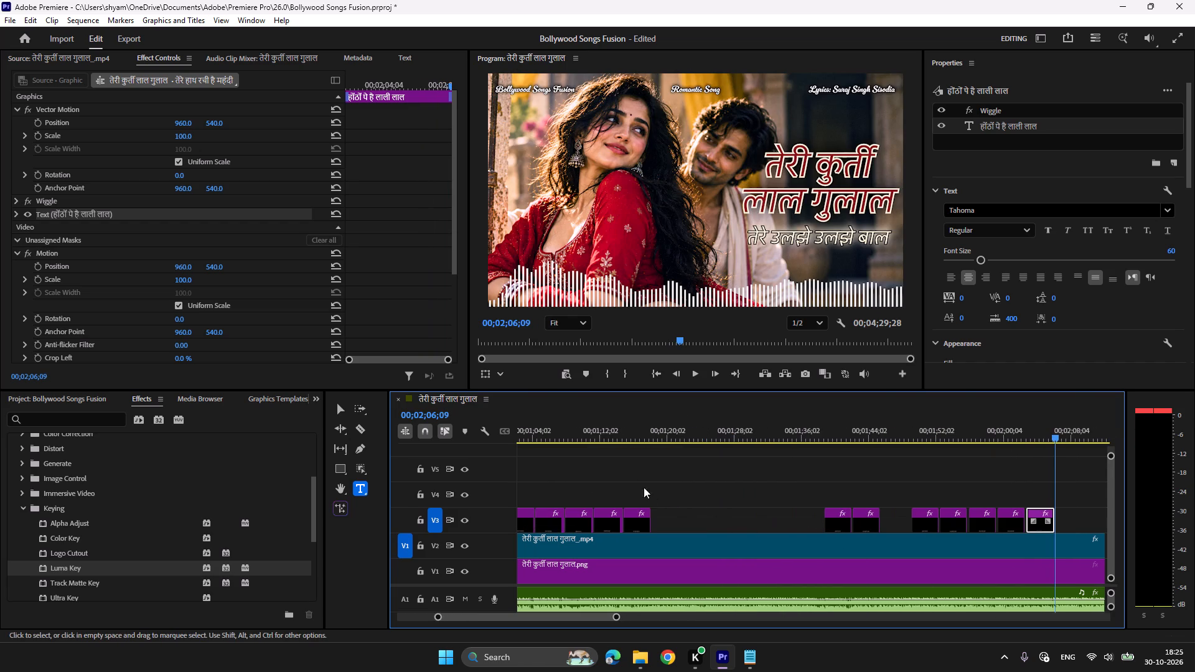
left_click_drag(667, 516, 621, 486)
key("ctrl+c")
key("ctrl+v")
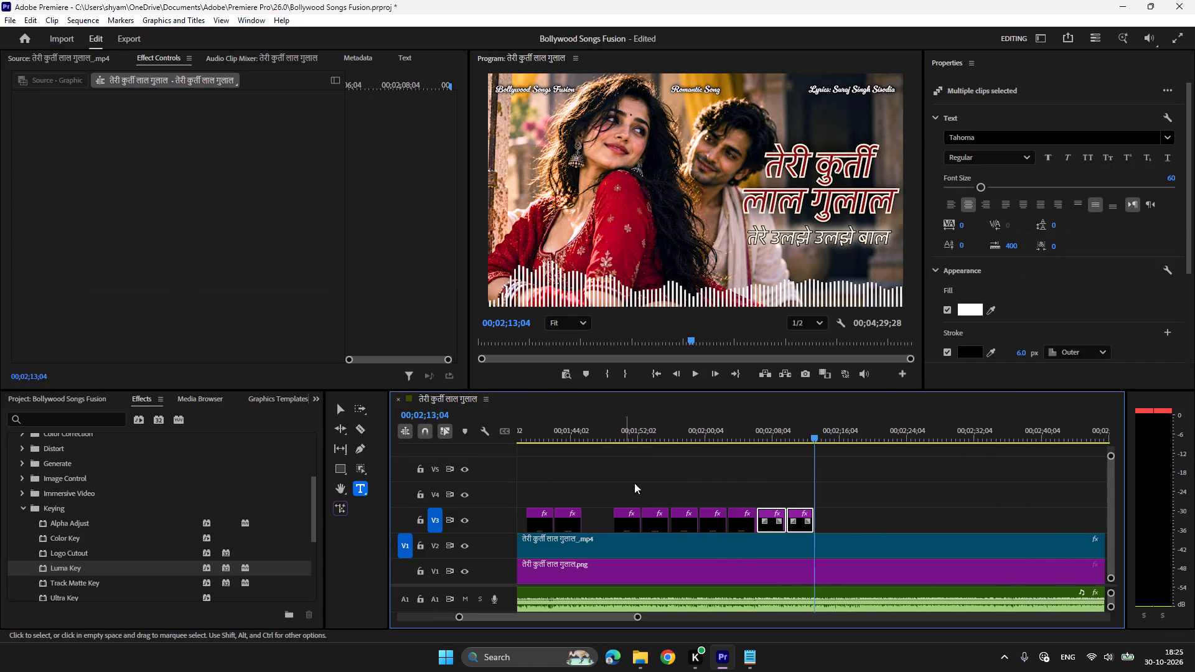
left_click(754, 438)
key("space")
scroll(830, 478, "down", 3)
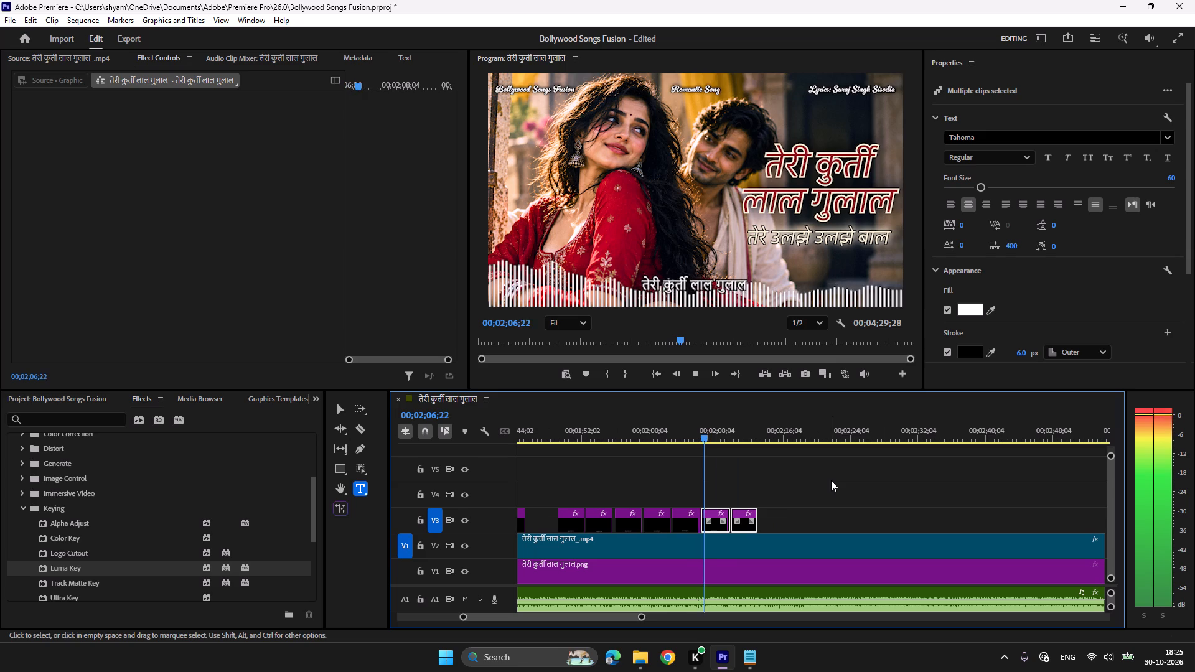
left_click(801, 500)
Copy the last तेरे उलझे उलझे बाल caption, play on to where the second verse starts, and paste it on V3 at about 00;02;34.
left_click(747, 527)
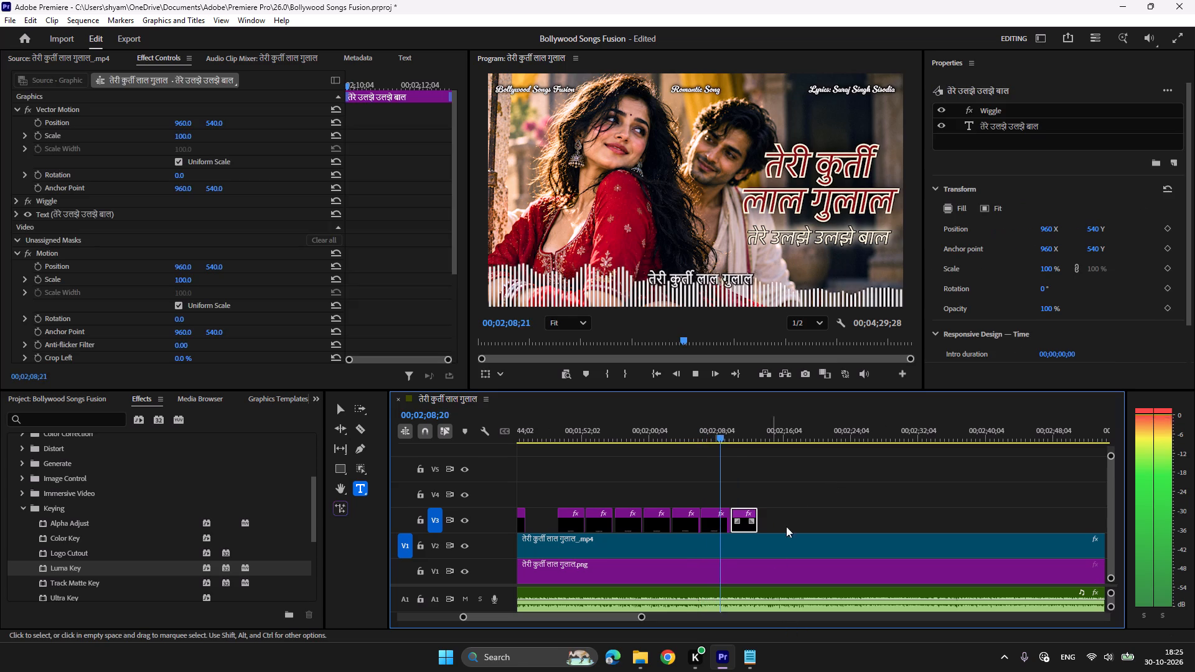
key("ctrl+c")
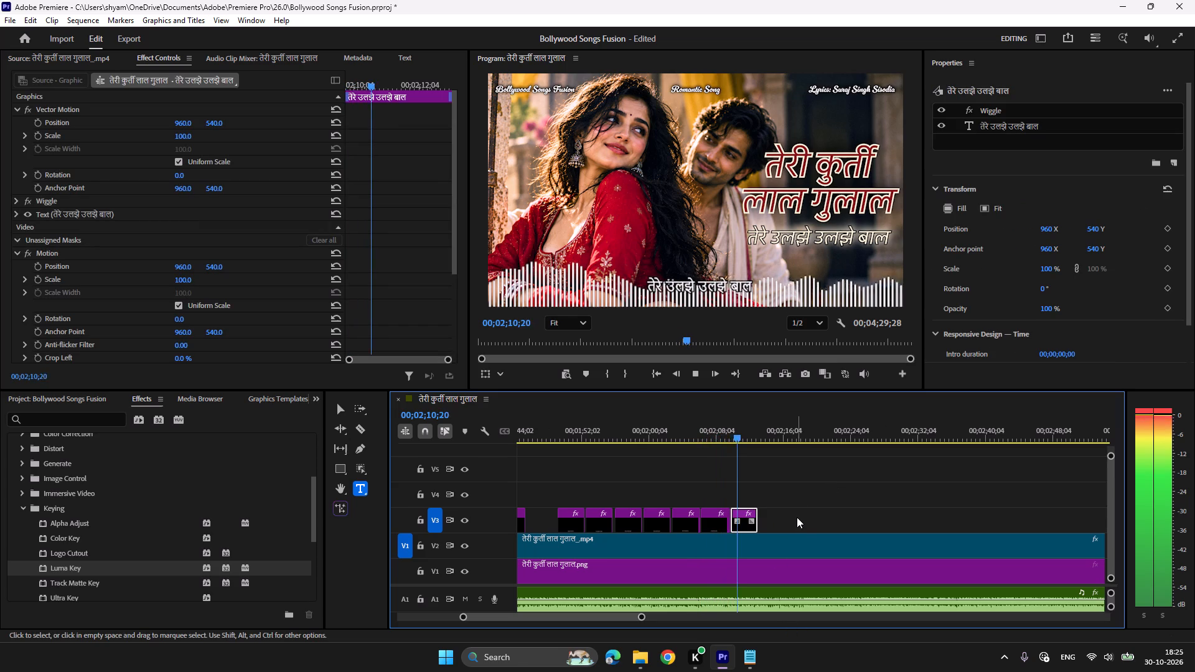
scroll(793, 505, "down", 4)
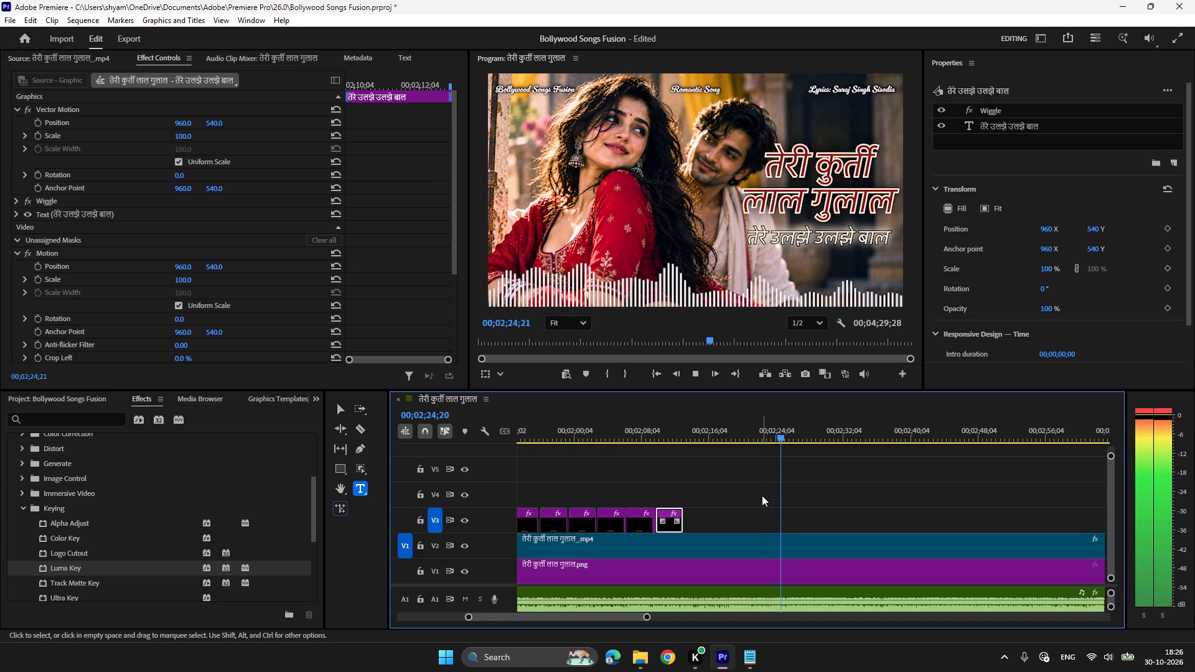
scroll(762, 495, "down", 4)
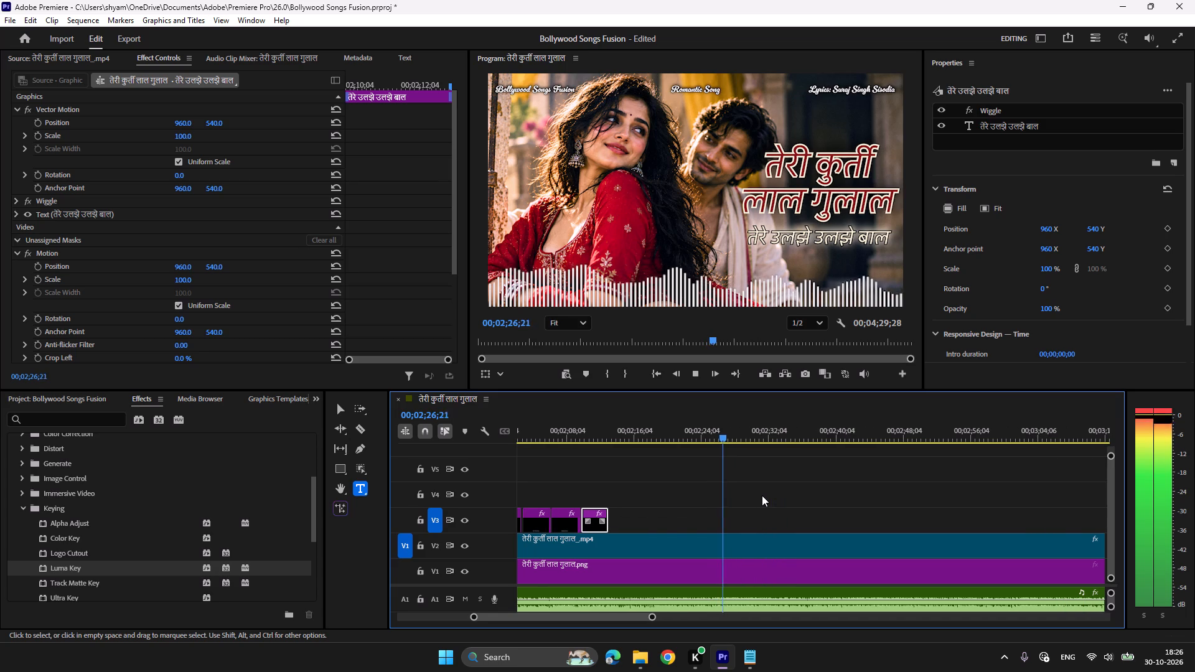
scroll(762, 495, "down", 2)
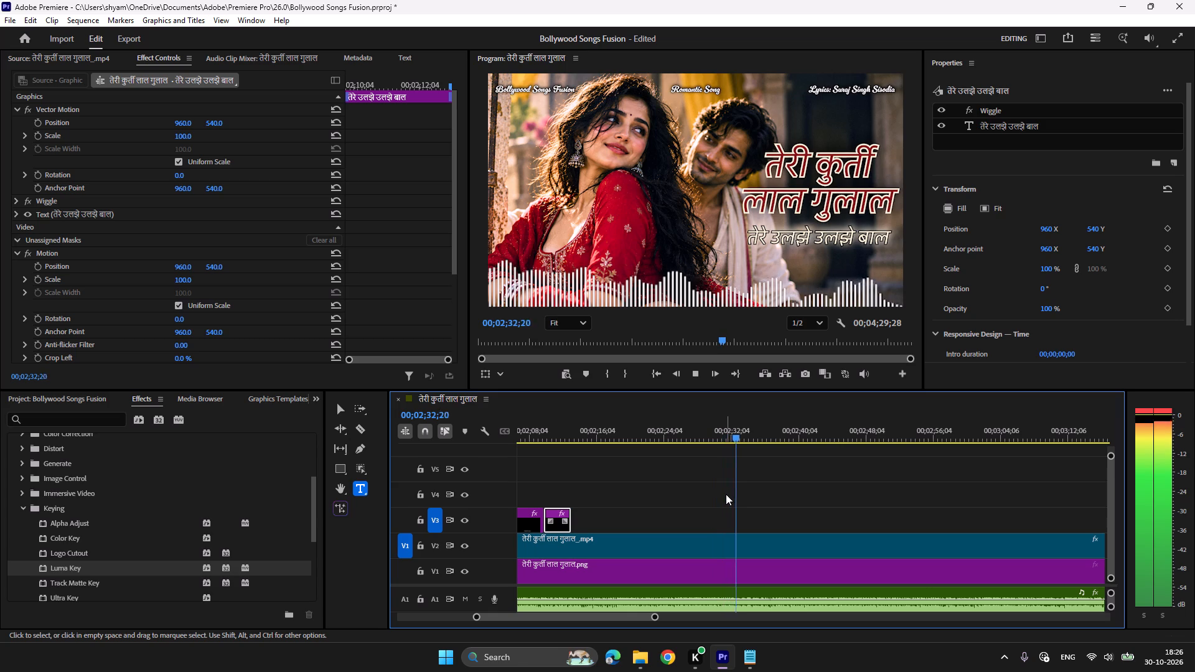
key("space")
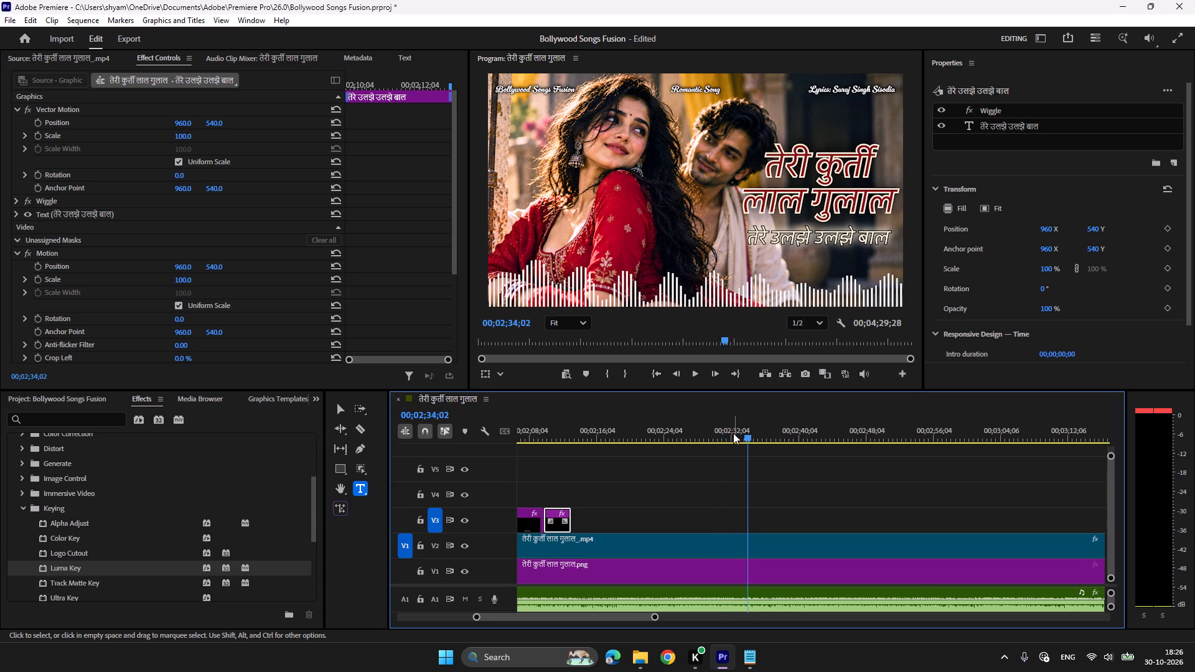
left_click(738, 431)
key("space")
key("space")
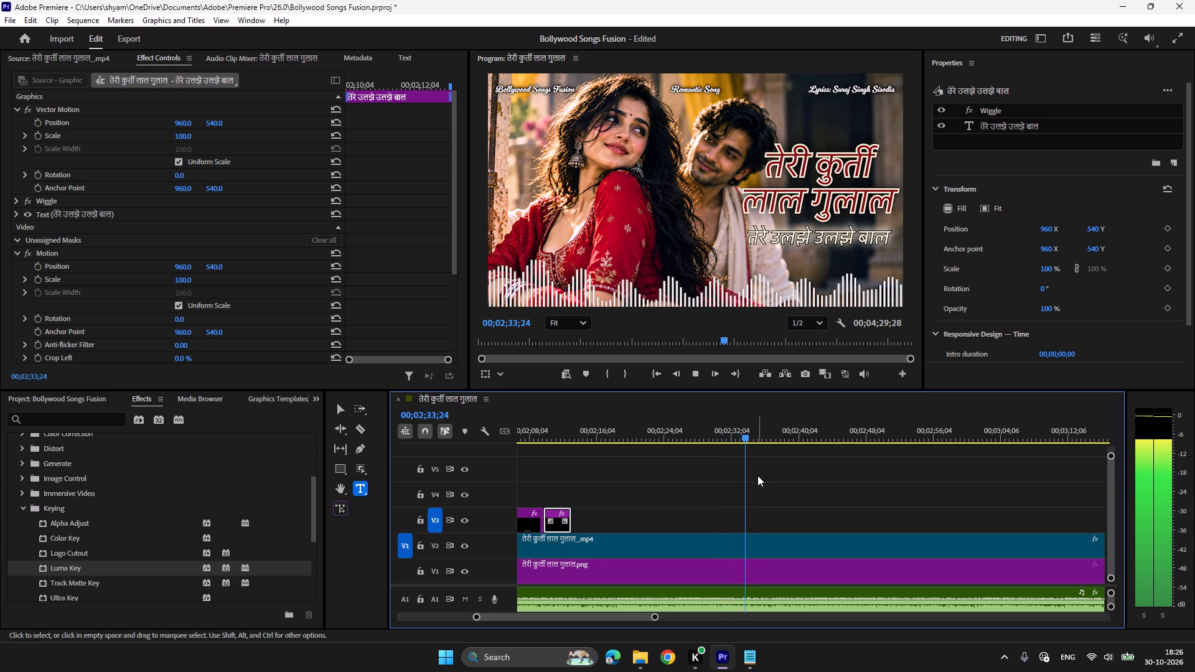
key("ctrl+v")
Replace the new caption's text with the second verse line श्रृंगार तेरा है ऐसा from the Notepad lyrics, and play through to the line's end.
left_click(752, 656)
scroll(683, 365, "down", 2)
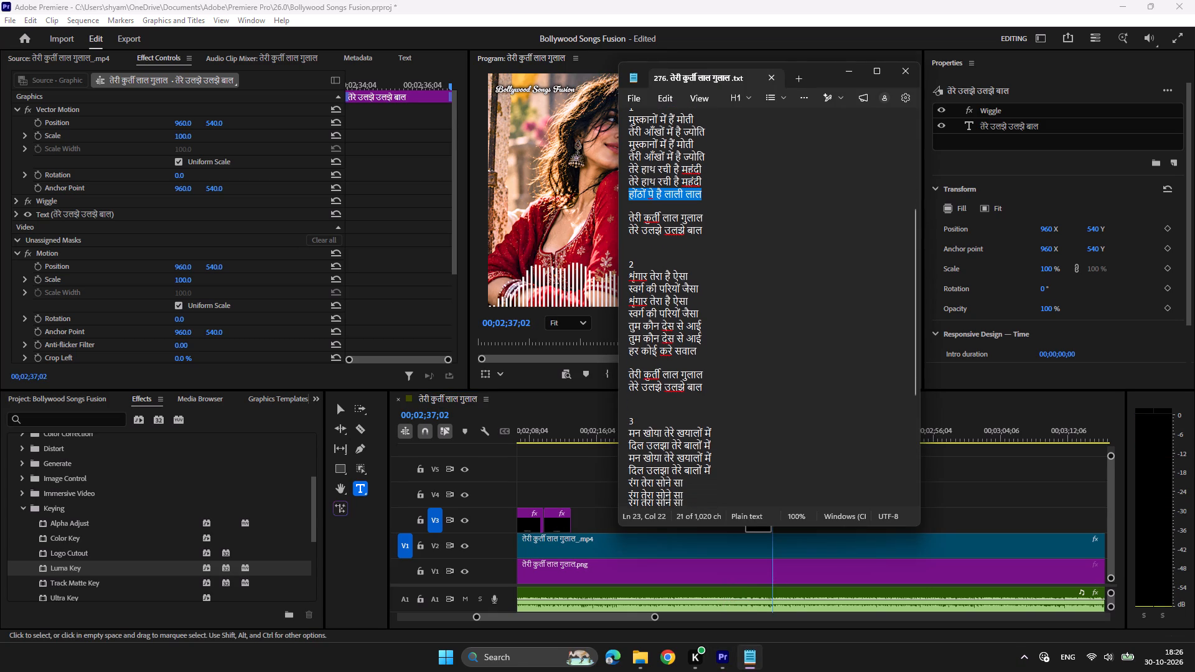
left_click_drag(697, 278, 622, 276)
key("ctrl+c")
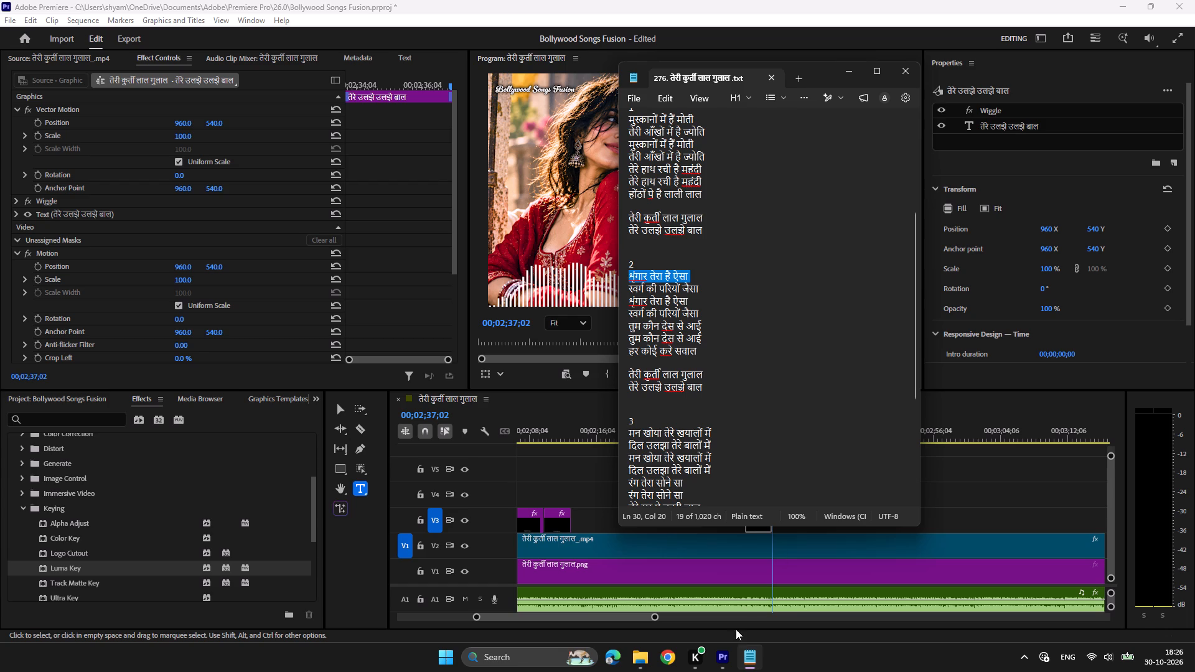
left_click(722, 658)
left_click(764, 429)
left_click(714, 282)
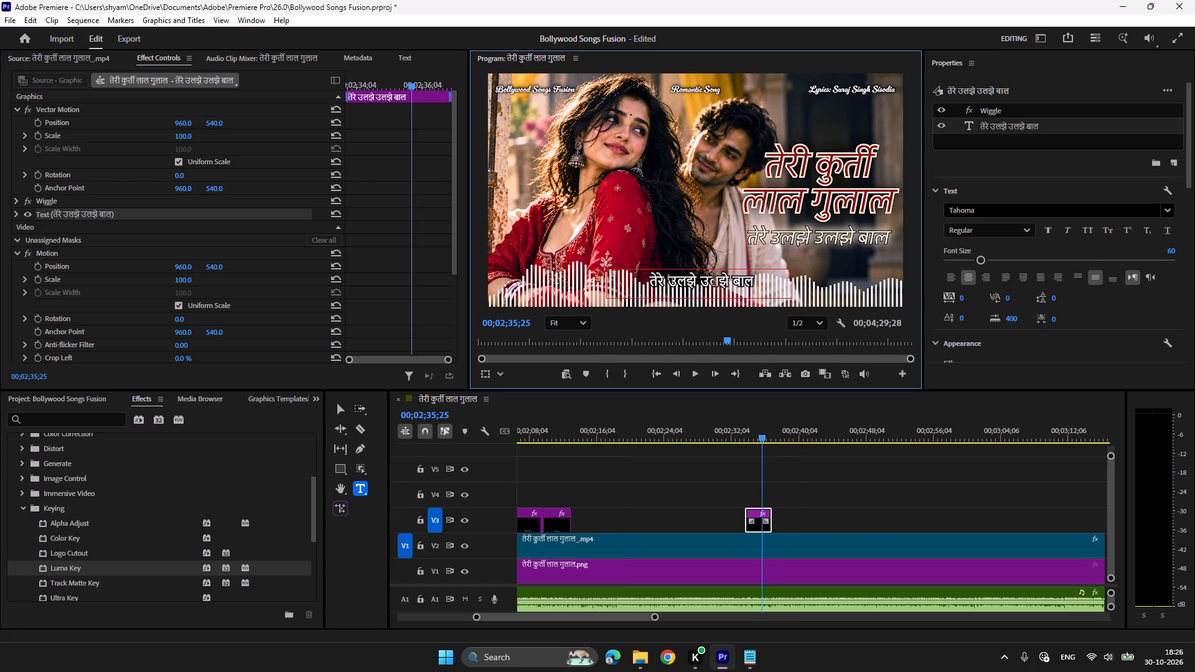
key("ctrl+a")
key("ctrl+v")
left_click(741, 424)
key("space")
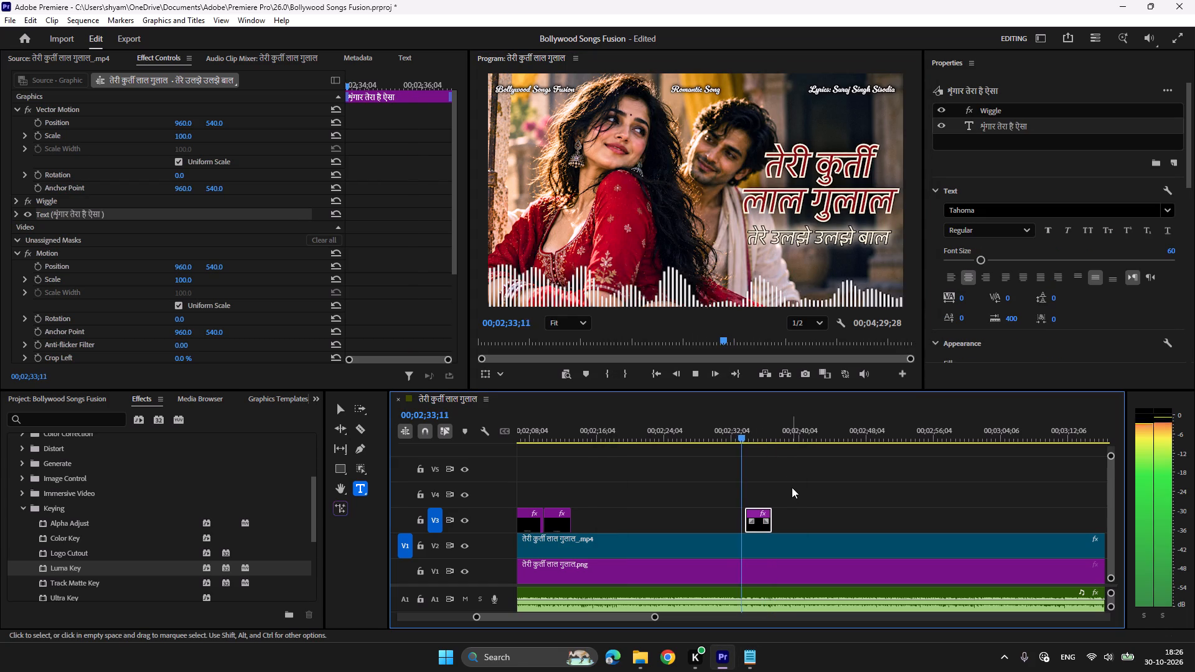
scroll(759, 482, "down", 3)
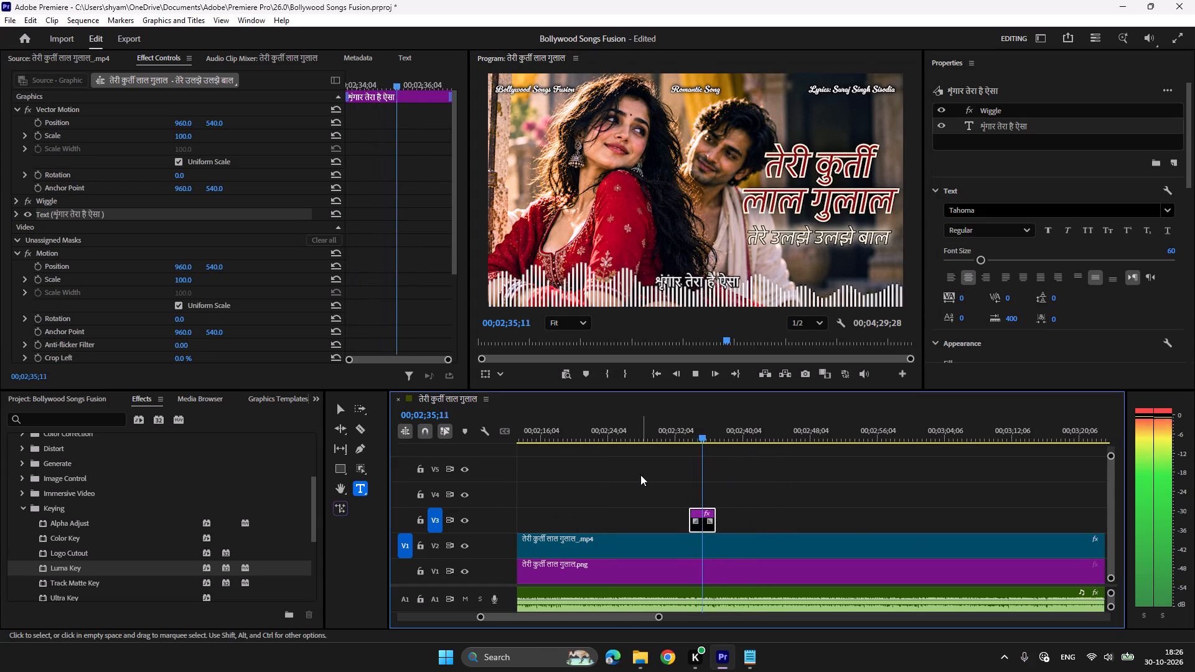
key("space")
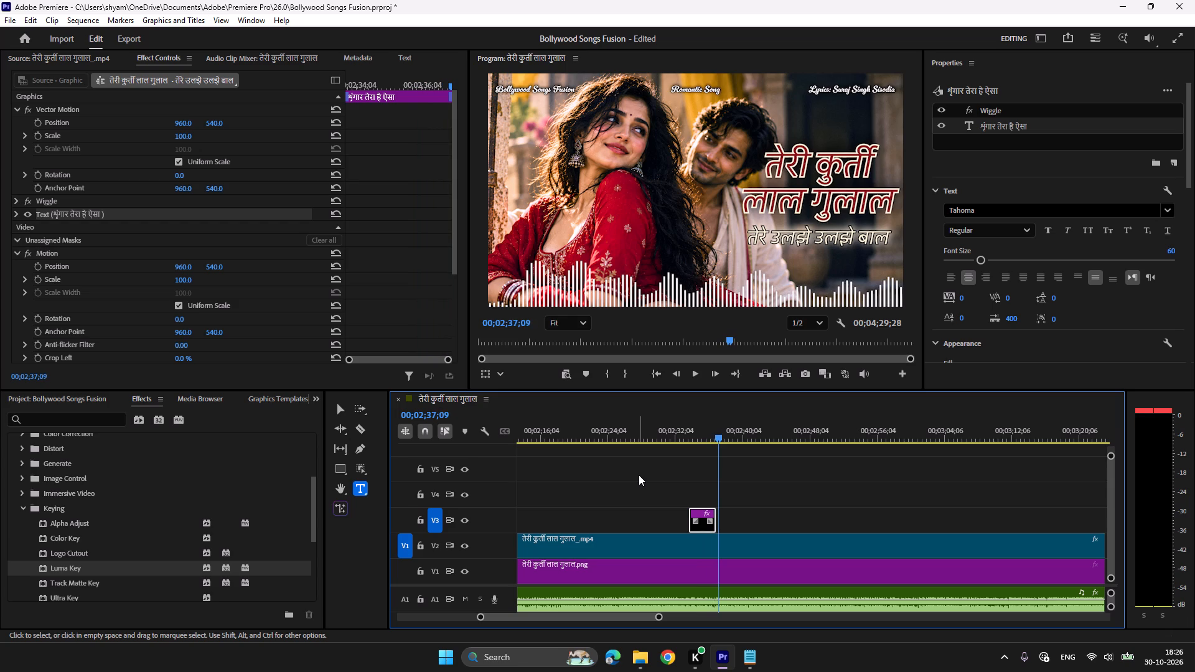
Duplicate the श्रृंगार तेरा है ऐसा caption on V3 at 00;02;37;09, replace its text with स्वर्ग की परियों जैसा from Notepad, and preview it.
key("ctrl+c")
key("ctrl+v")
left_click(757, 658)
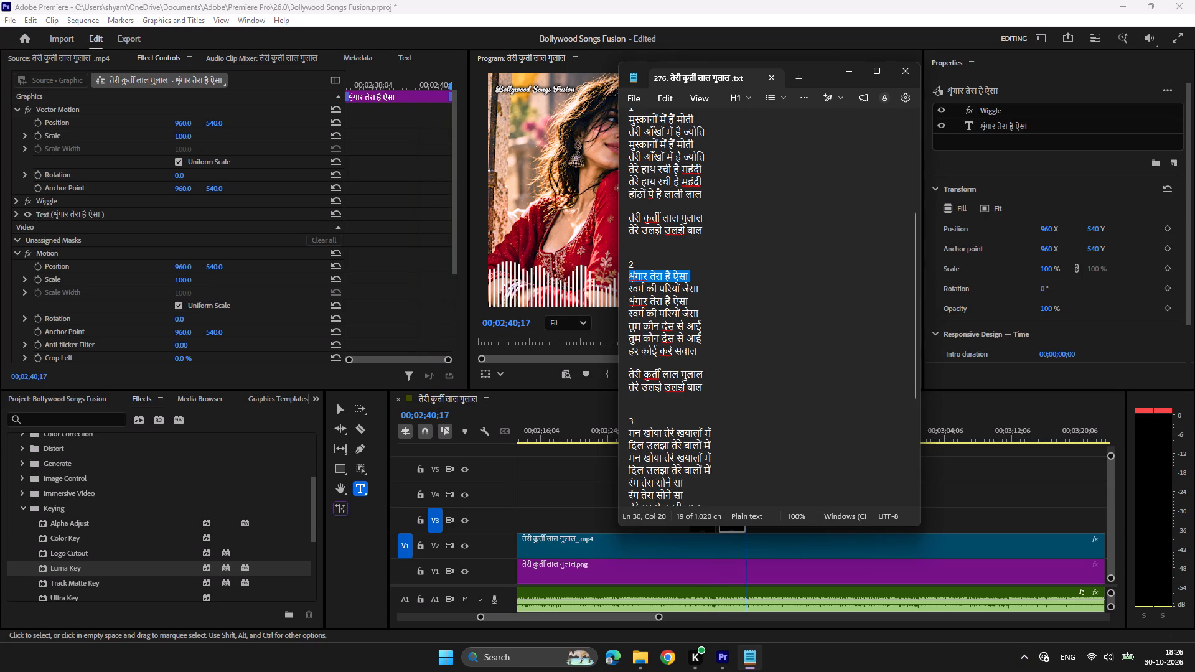
left_click_drag(697, 285, 609, 287)
key("ctrl+c")
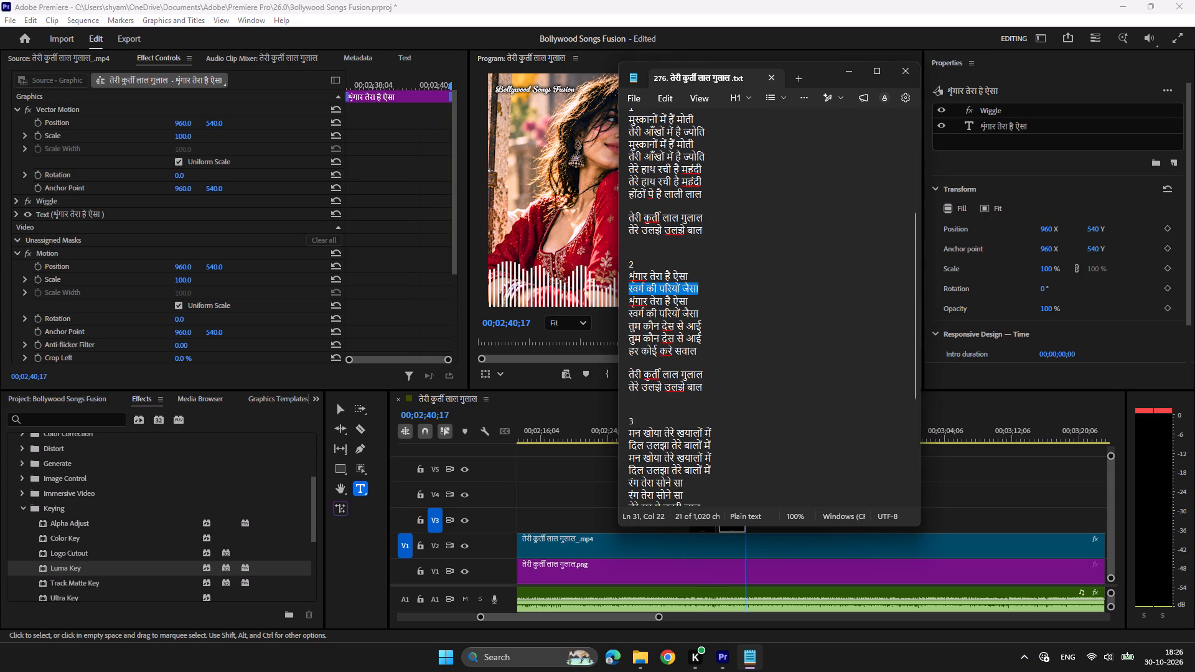
left_click(719, 655)
left_click(733, 422)
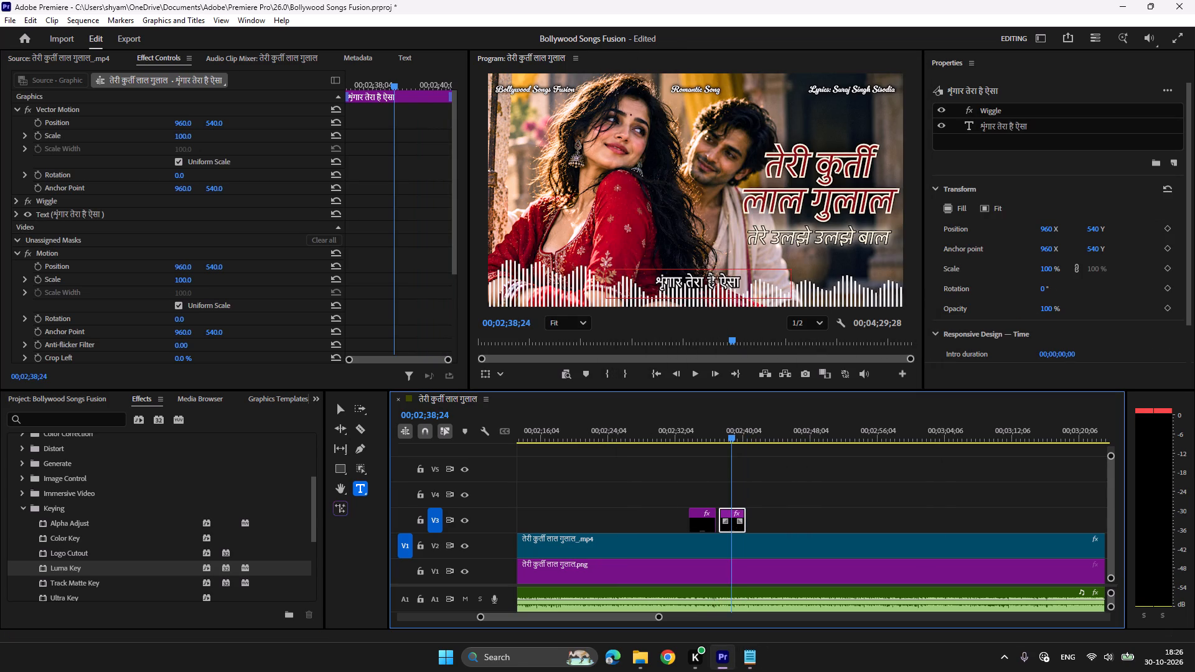
left_click(711, 279)
key("ctrl+a")
key("ctrl+v")
left_click(715, 432)
key("space")
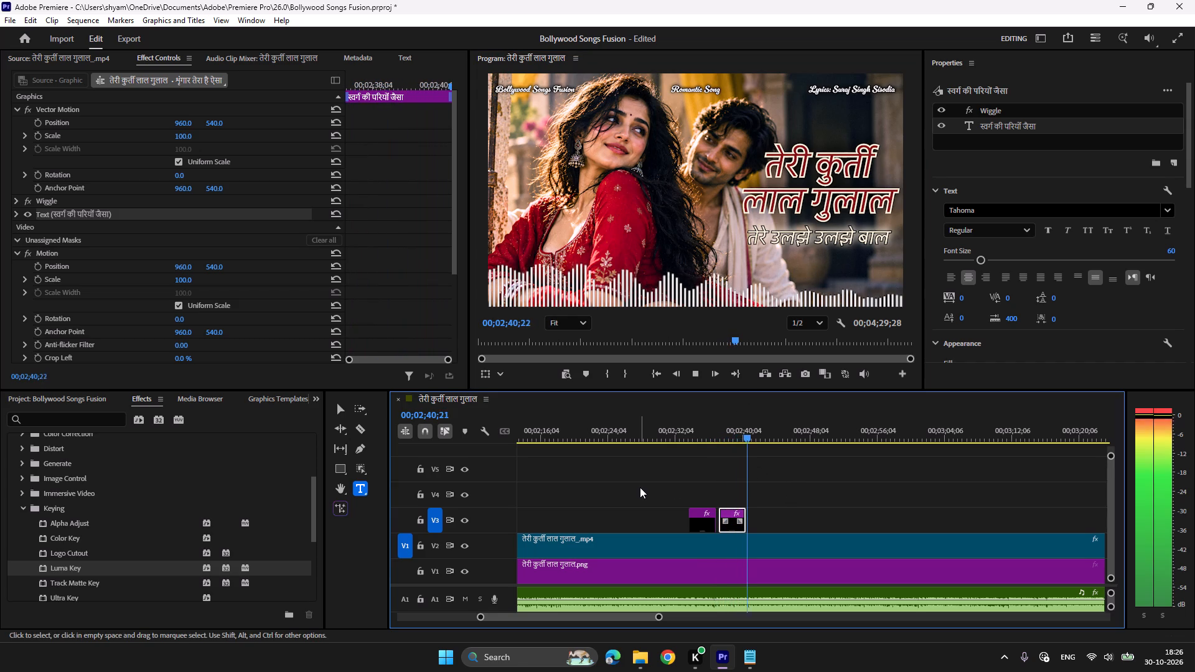
Copy the श्रृंगार तेरा है ऐसा and स्वर्ग की परियों जैसा captions, play to the repeat, paste them on V3 at 00;02;44;10, and preview.
left_click_drag(696, 480, 726, 516)
key("ctrl+c")
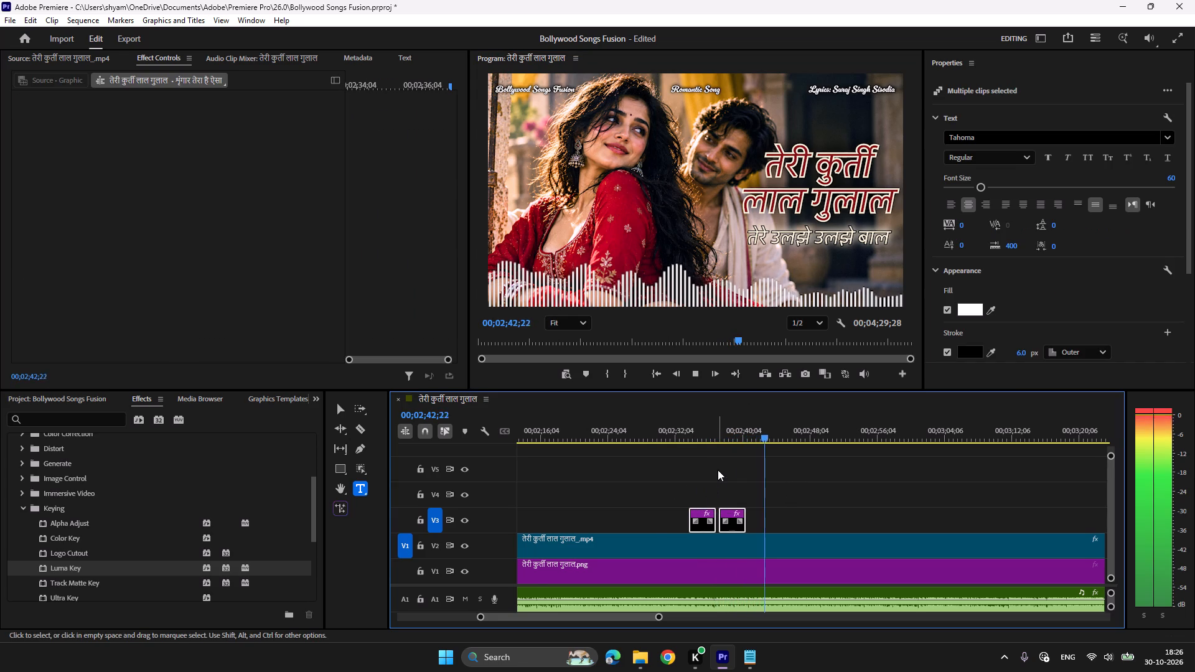
scroll(718, 470, "down", 3)
key("space")
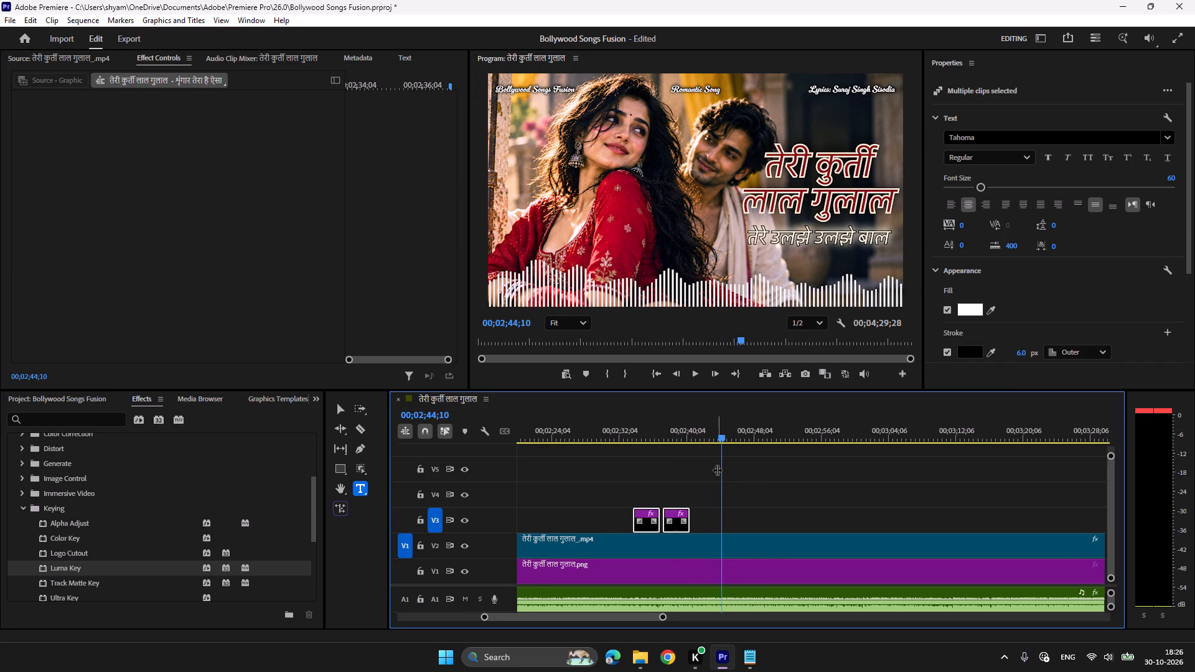
key("ctrl+v")
left_click(724, 431)
key("space")
left_click(752, 651)
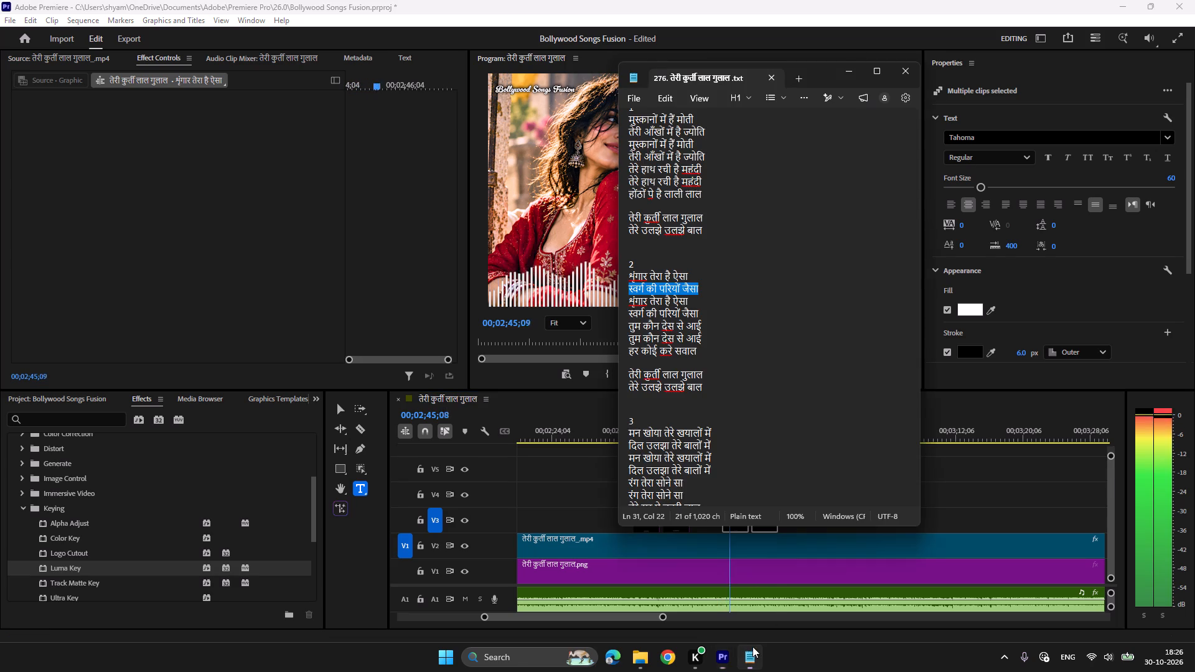
left_click(718, 655)
left_click(764, 480)
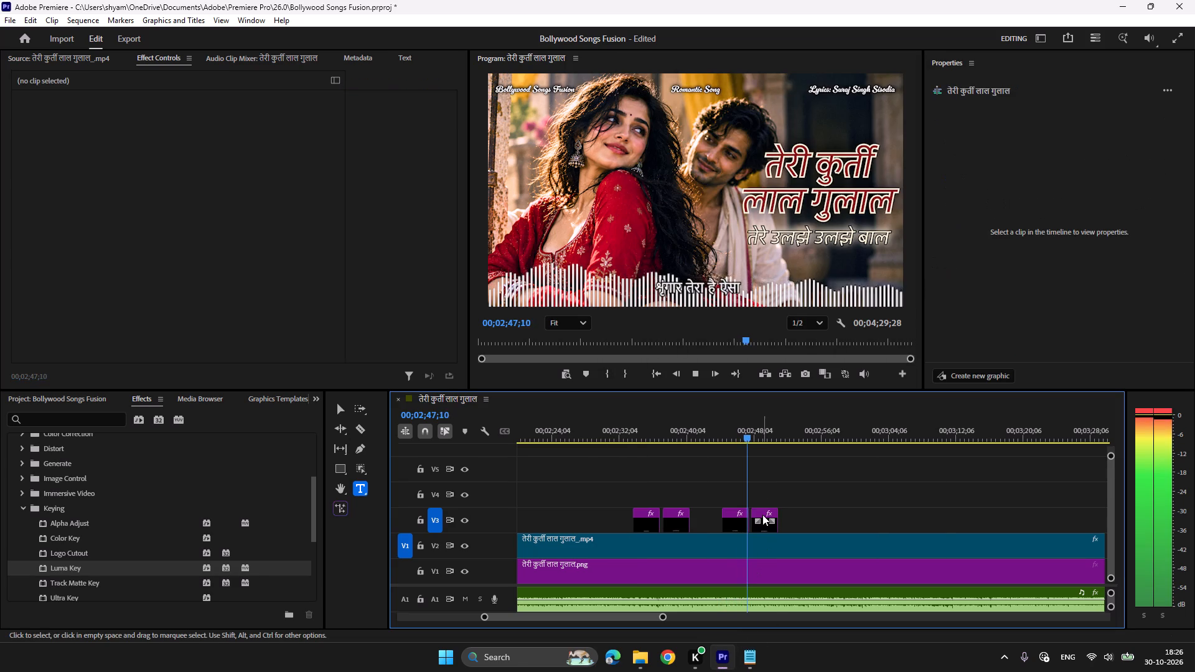
Copy the last स्वर्ग की परियों जैसा caption, play to the line's end, and paste it on V3 at 00;02;51;04.
left_click(766, 525)
key("ctrl+c")
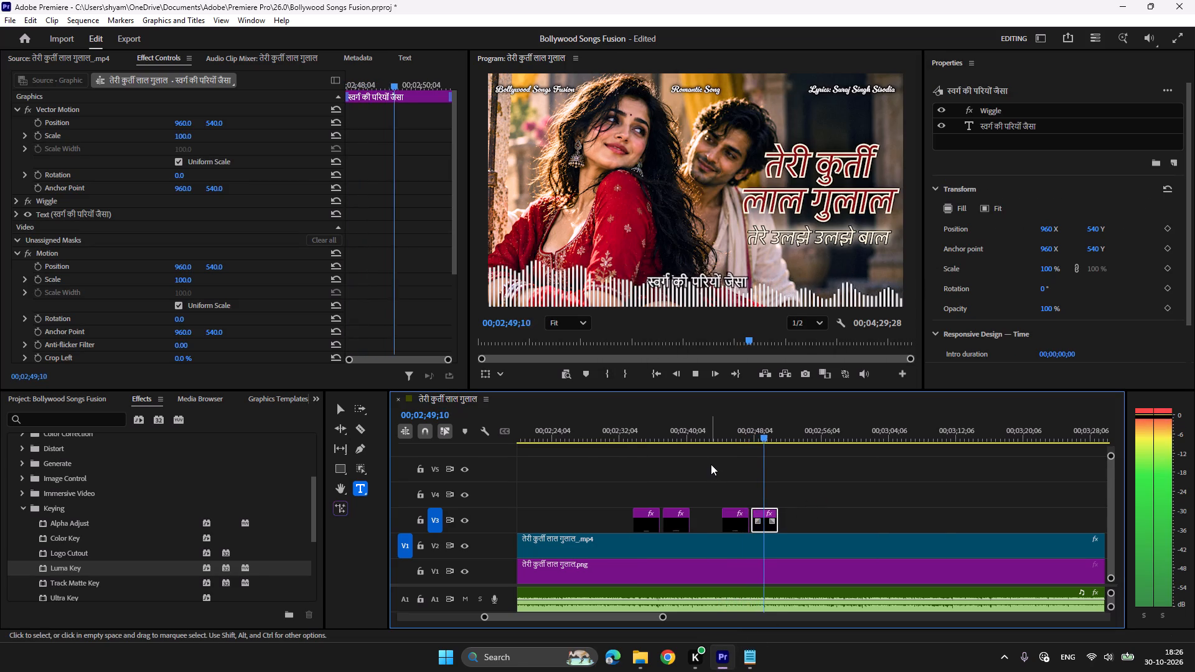
key("space")
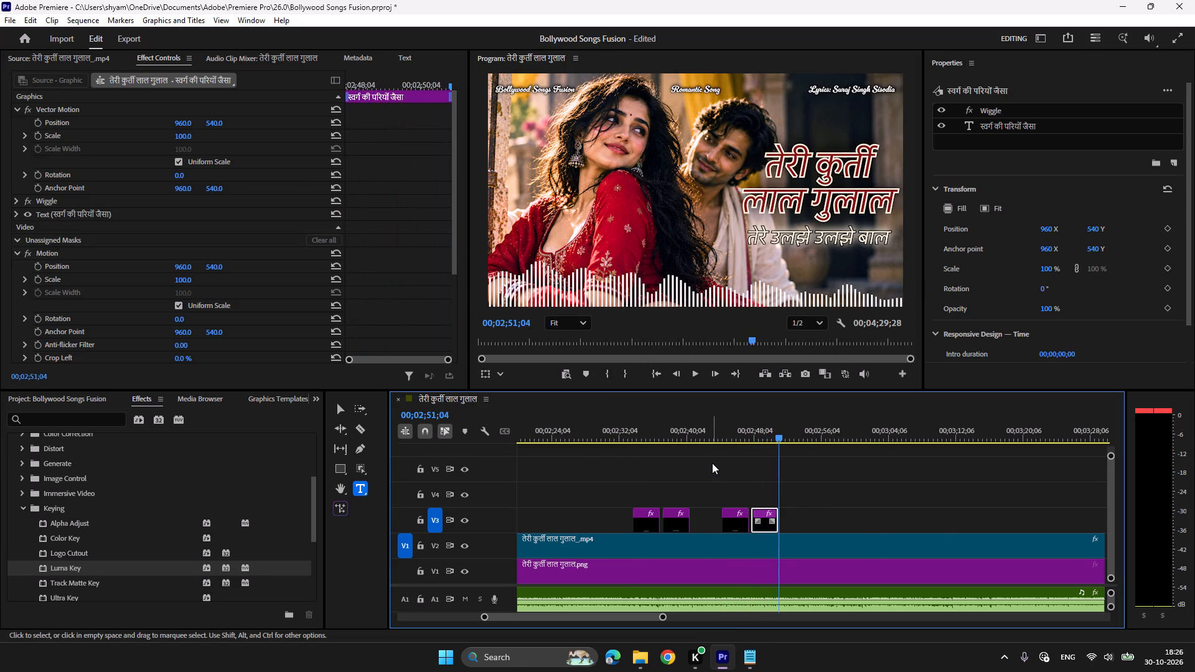
key("ctrl+c")
key("ctrl+v")
Replace the new caption's text with तुम कौन देस से आई from the Notepad lyrics and play through to the line's end.
left_click(751, 650)
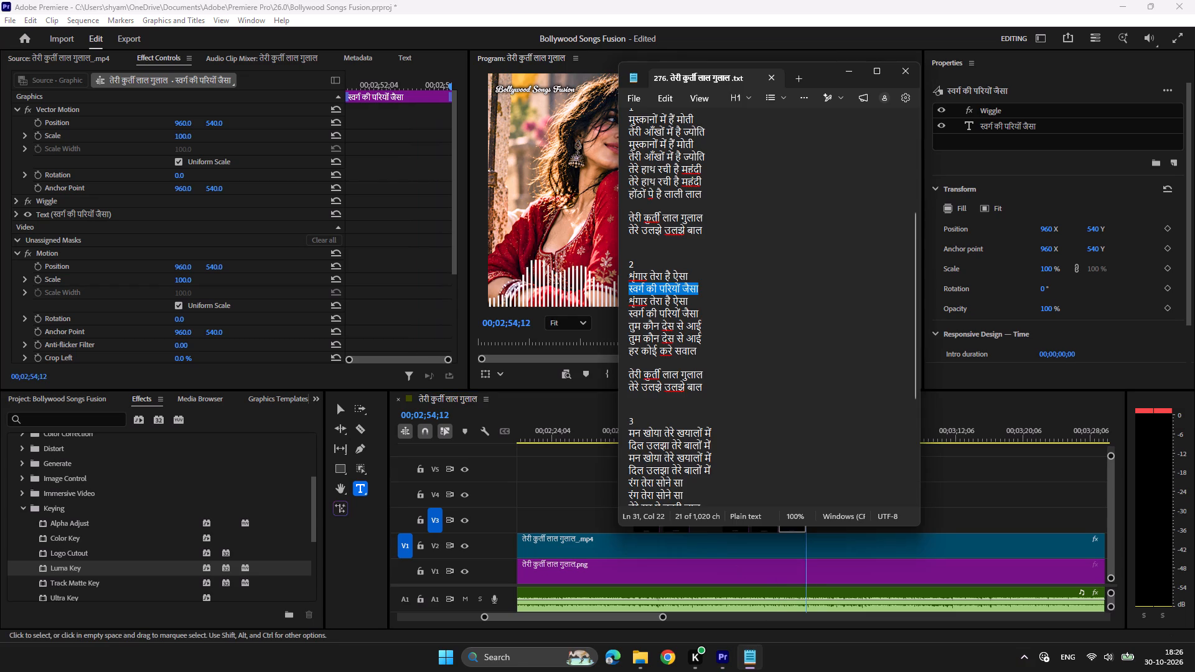
left_click_drag(705, 326, 619, 325)
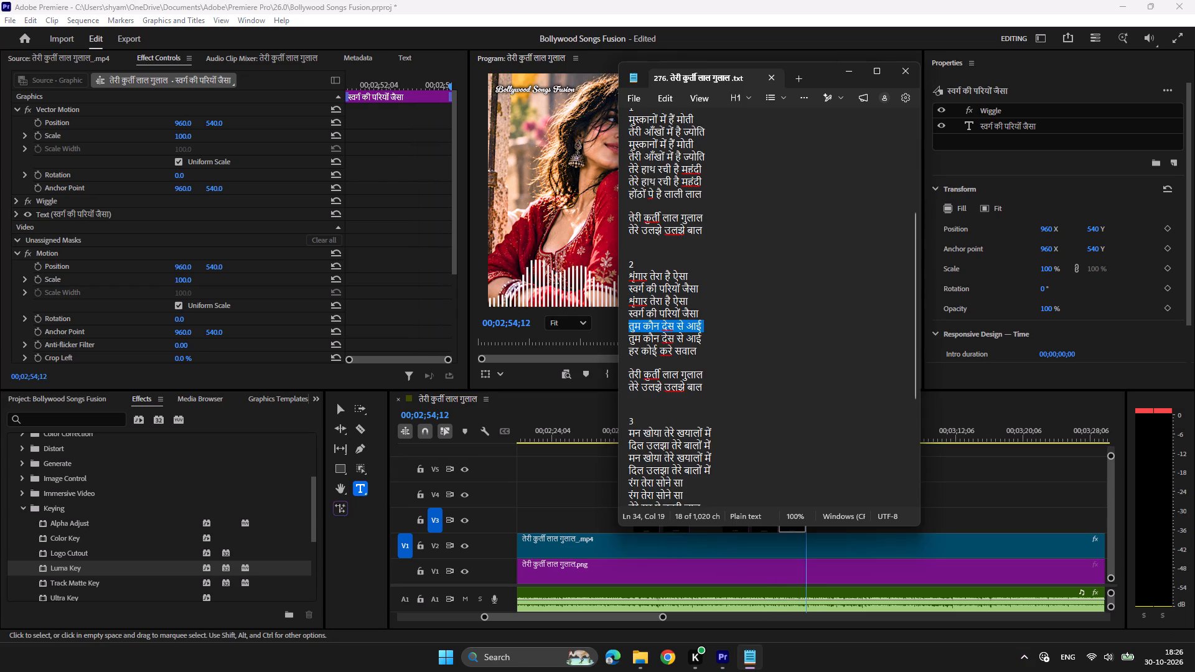
key("ctrl+c")
left_click(724, 664)
left_click(787, 431)
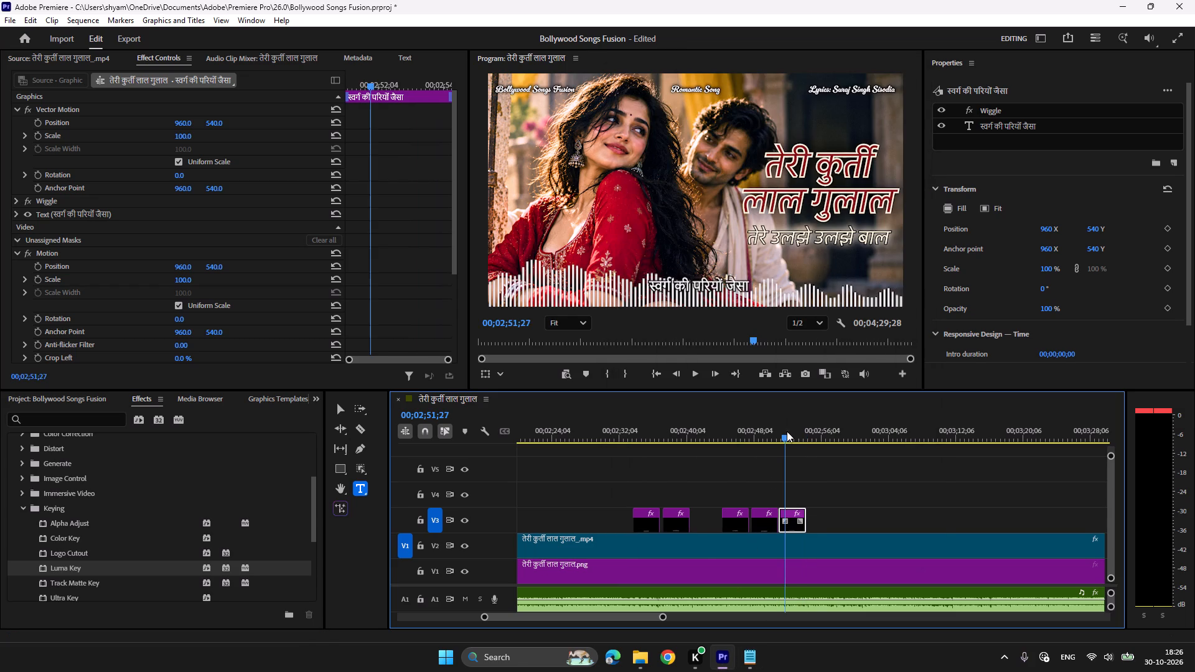
left_click(698, 287)
key("ctrl+a")
key("ctrl+v")
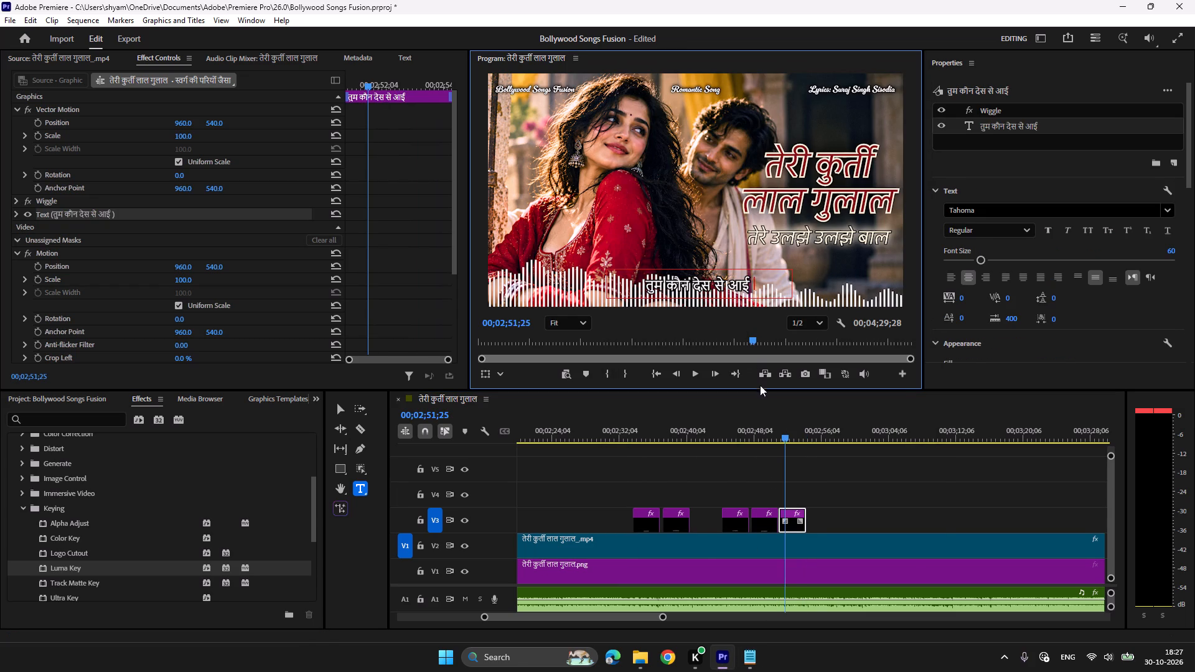
left_click(774, 423)
key("space")
scroll(822, 492, "down", 4)
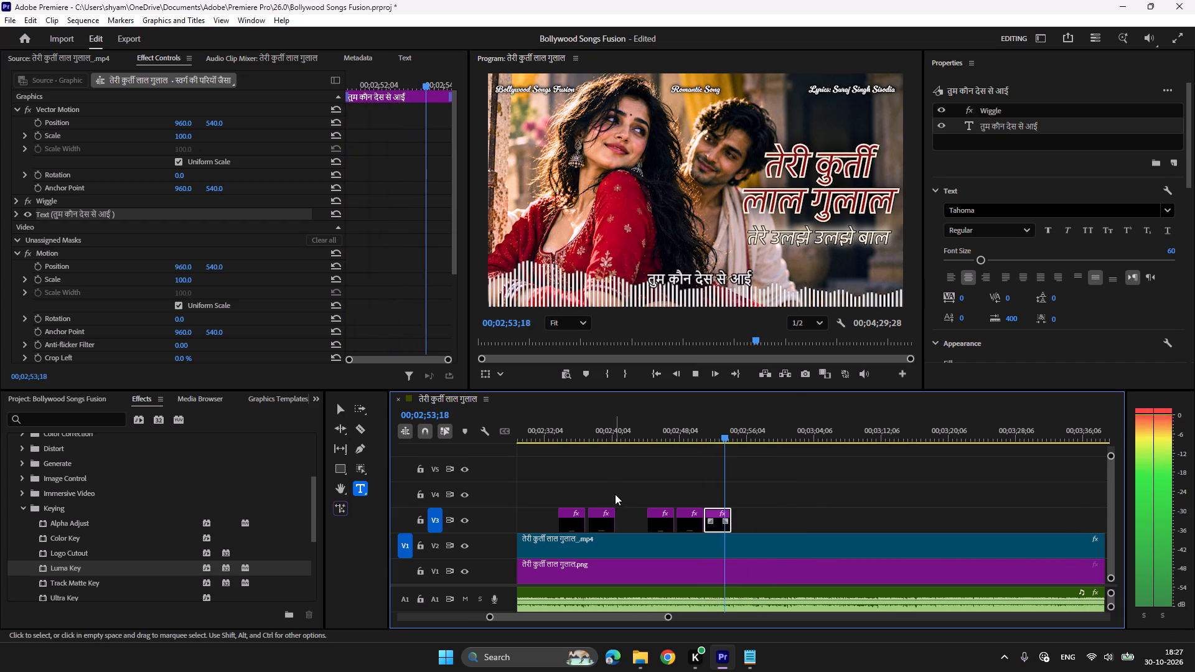
key("space")
Duplicate the तुम कौन देस से आई caption on V3 at 00;02;54;14 and play it through to the line's end.
key("ctrl+c")
key("ctrl+v")
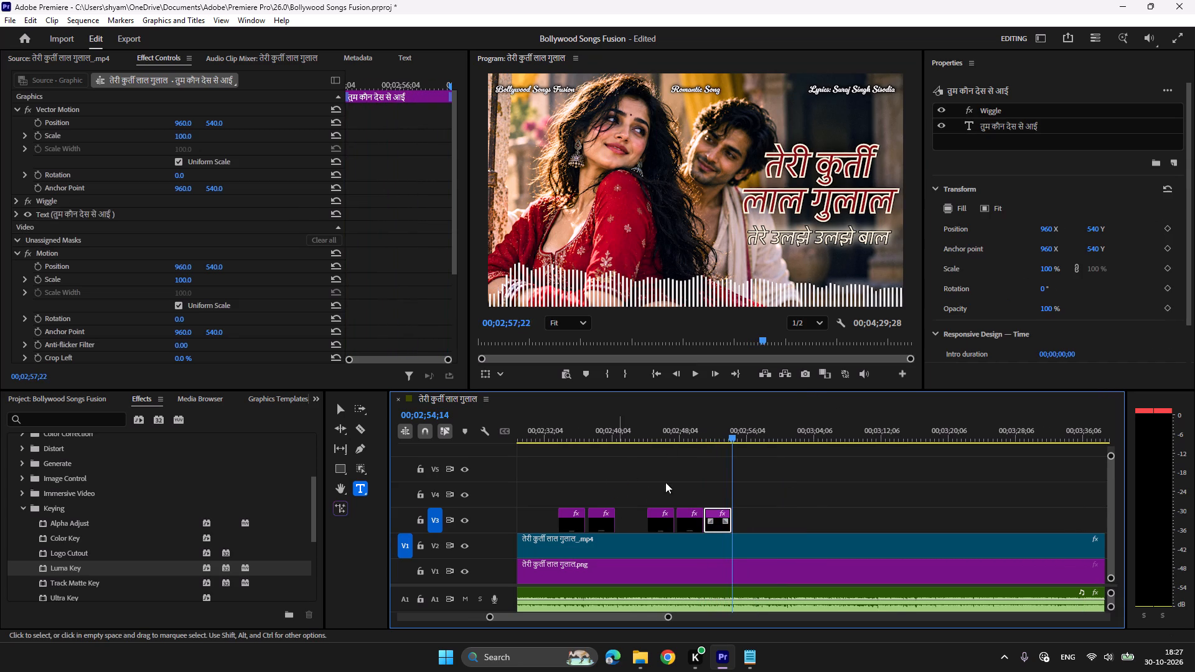
left_click(725, 435)
key("space")
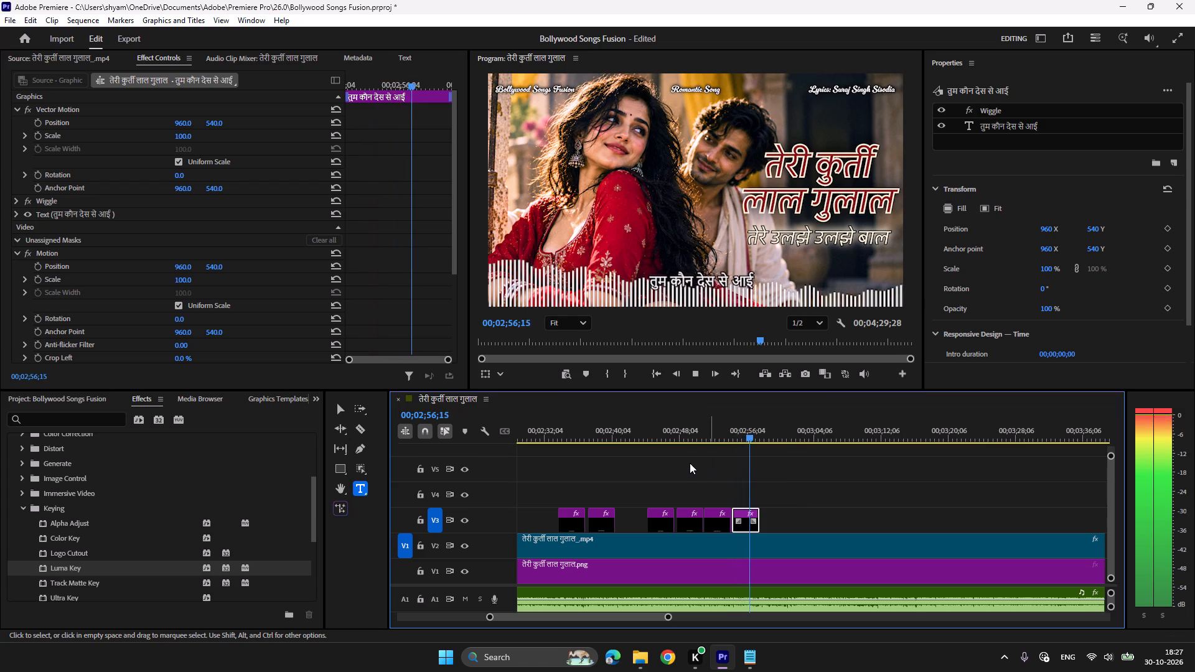
key("space")
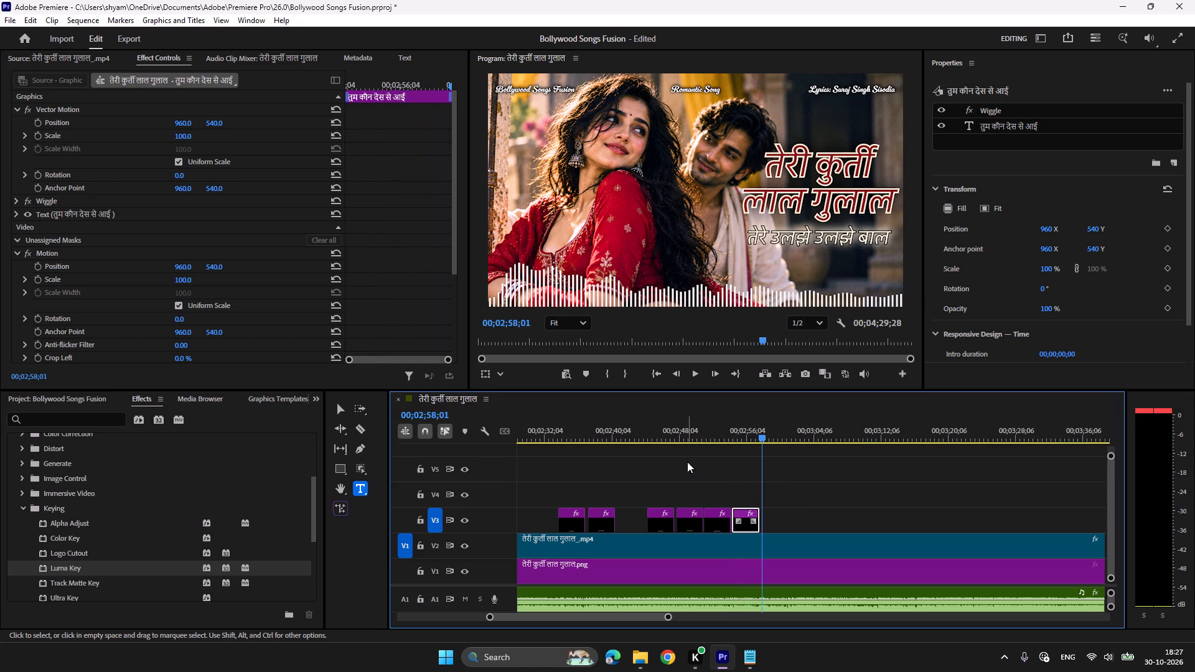
Duplicate the caption again on V3 at 00;02;58;01, replace its text with हर कोई करे सवाल from Notepad, and play through the line.
key("ctrl+c")
key("ctrl+v")
left_click(747, 662)
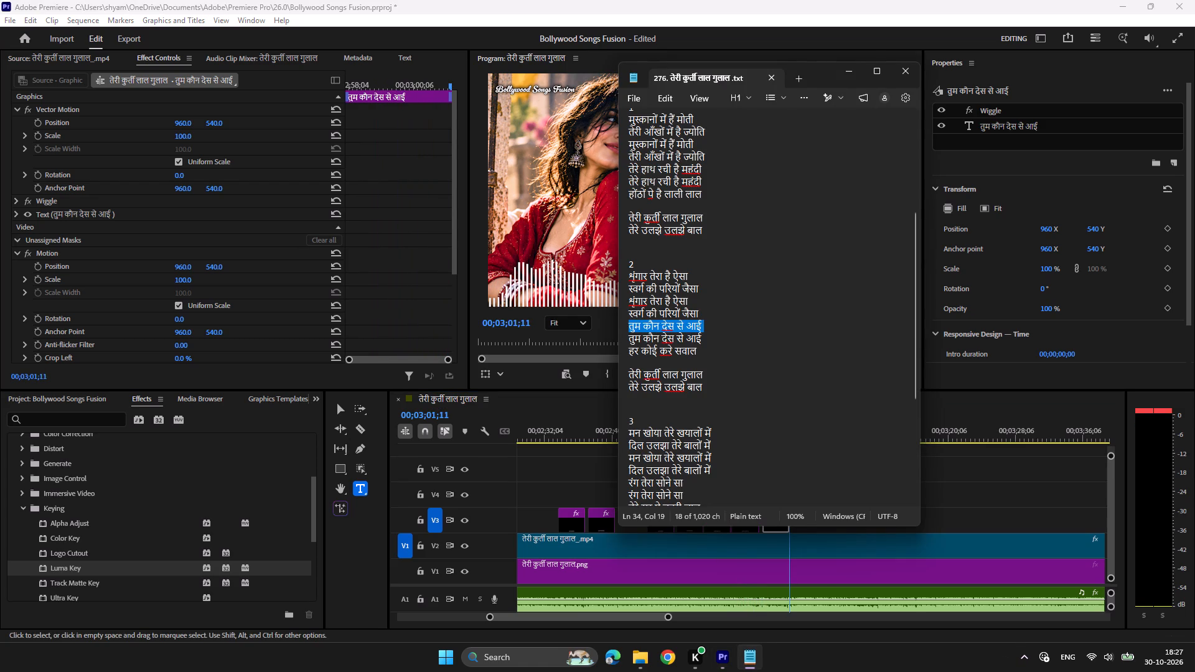
left_click(701, 344)
left_click_drag(701, 352, 618, 352)
key("ctrl+c")
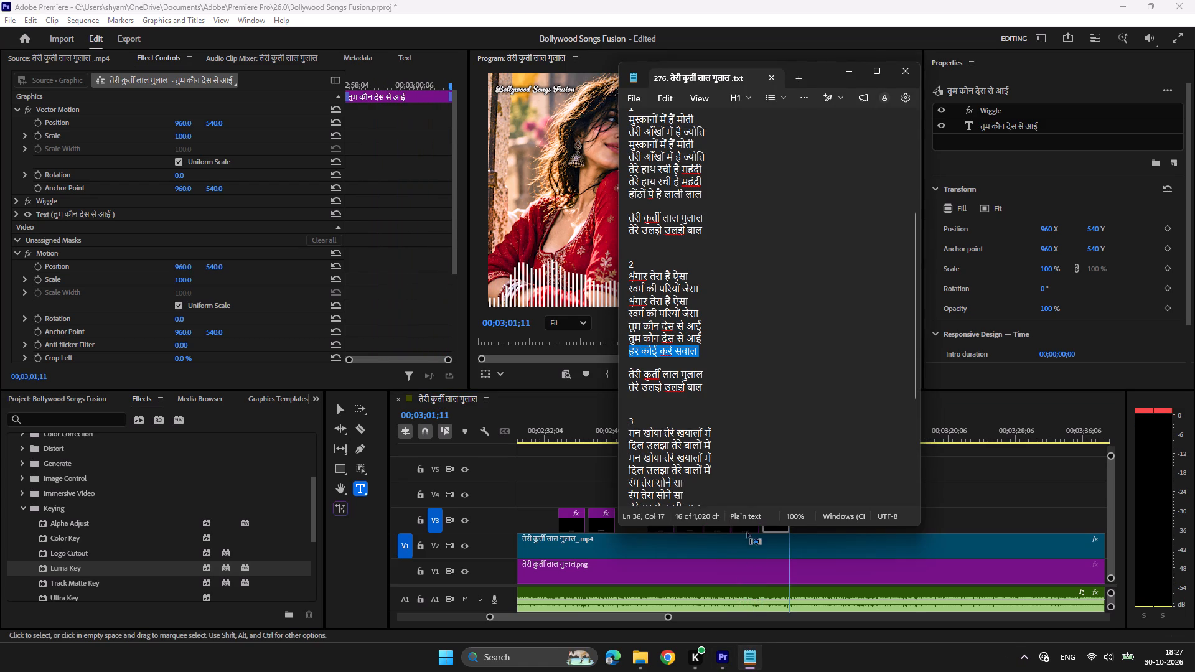
left_click(722, 660)
left_click(777, 423)
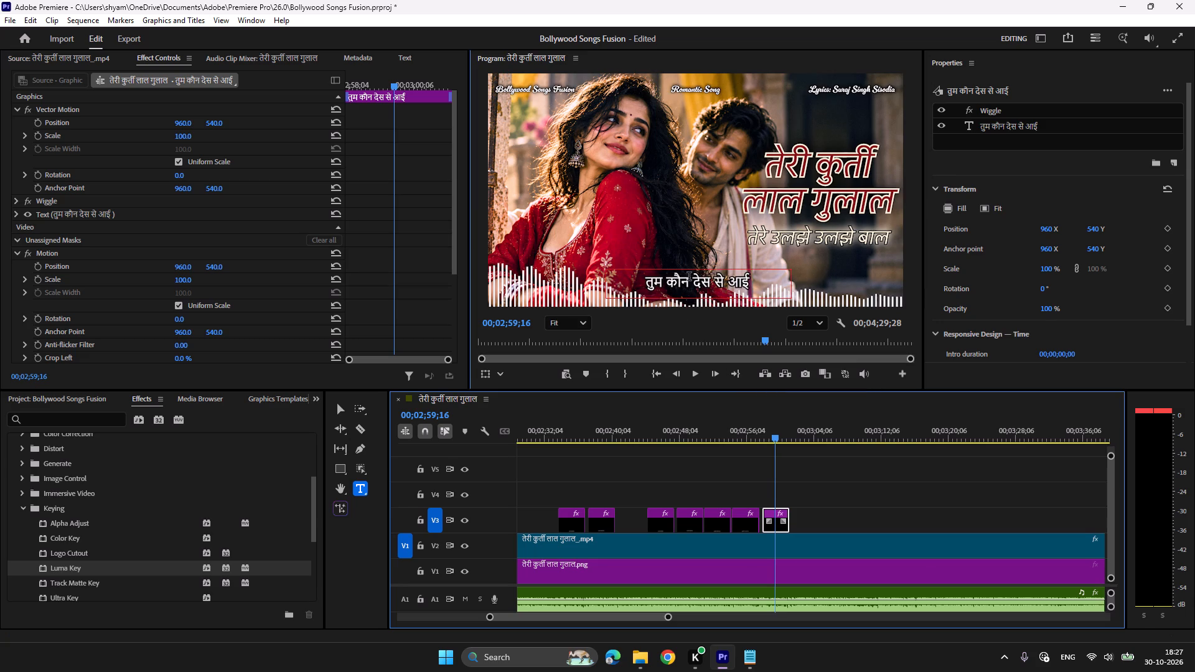
left_click(689, 278)
key("ctrl+a")
key("ctrl+v")
left_click(757, 431)
key("space")
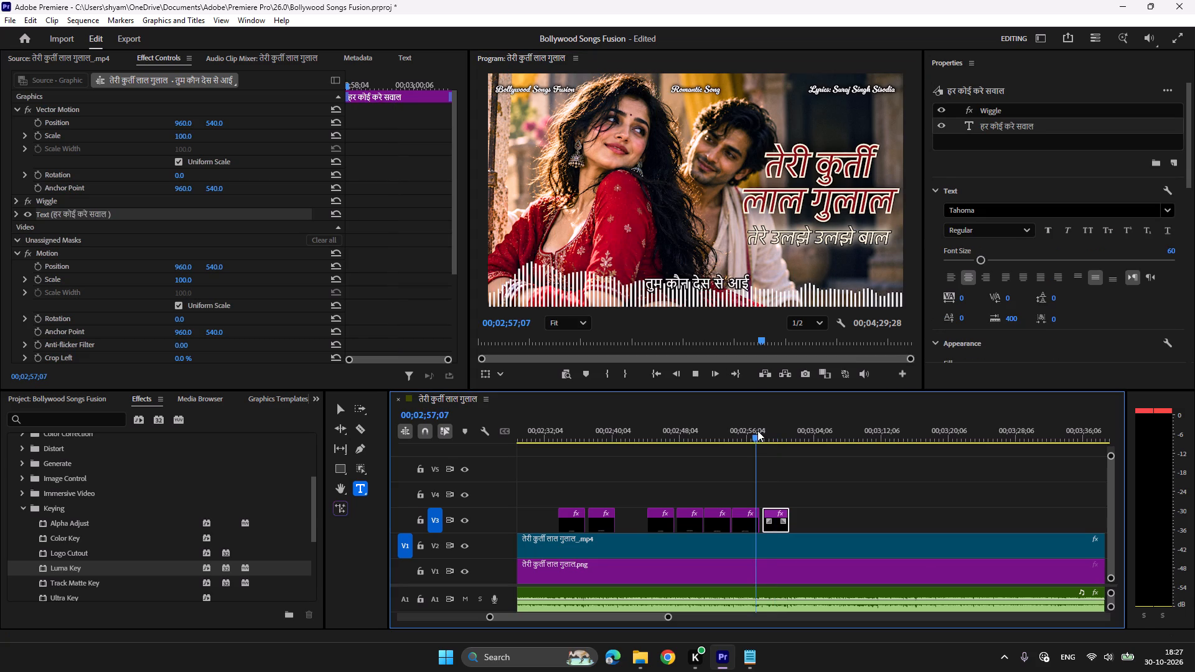
scroll(767, 450, "down", 2)
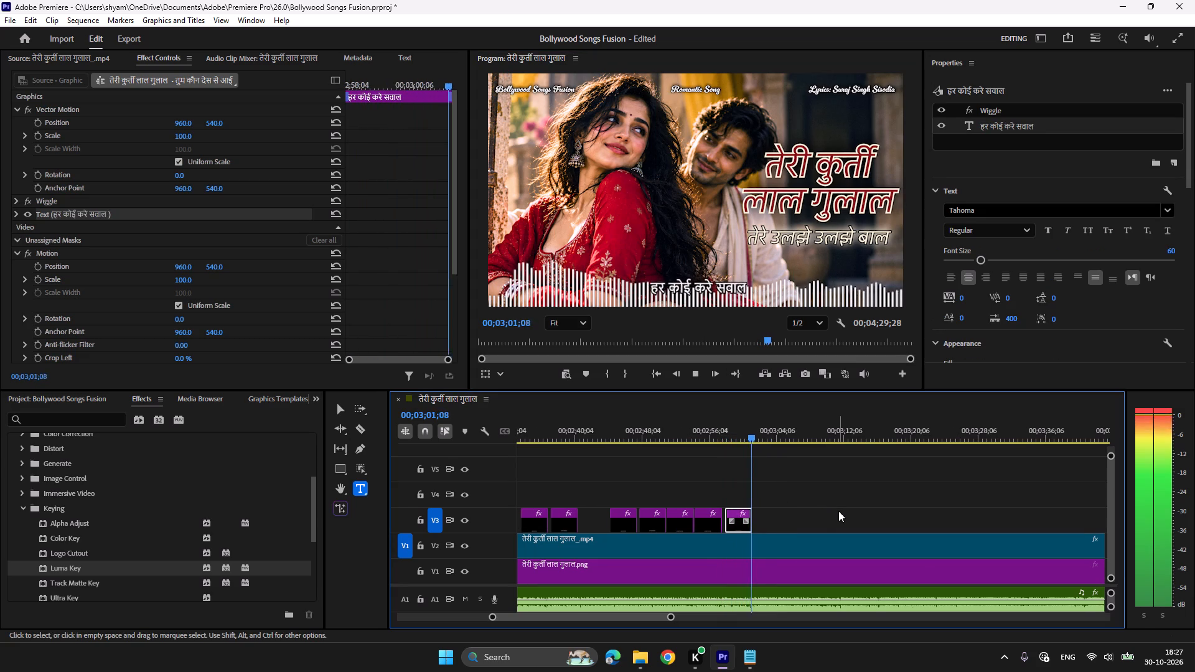
key("space")
Copy the first verse's closing refrain pair तेरी कुर्ती लाल गुलाल and तेरे उलझे उलझे बाल, paste it on V3 at 00;03;01;17, and preview it.
scroll(642, 457, "up", 14)
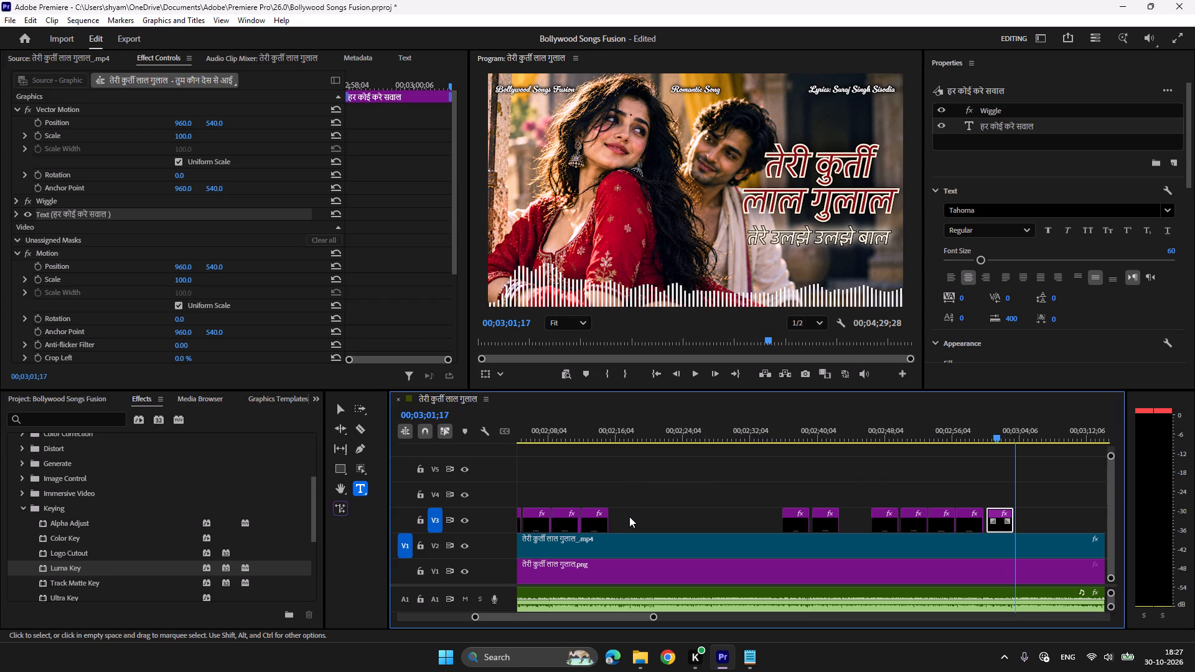
left_click_drag(629, 516, 574, 495)
key("ctrl+c")
key("ctrl+v")
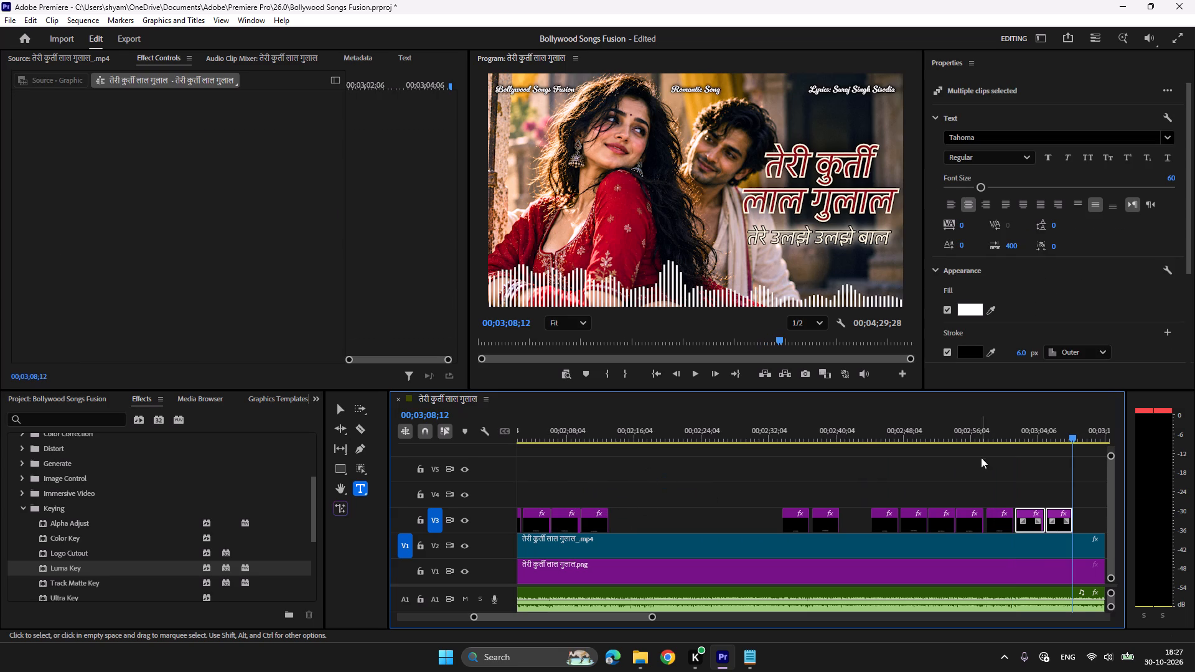
left_click(1012, 435)
key("space")
scroll(1011, 437, "down", 11)
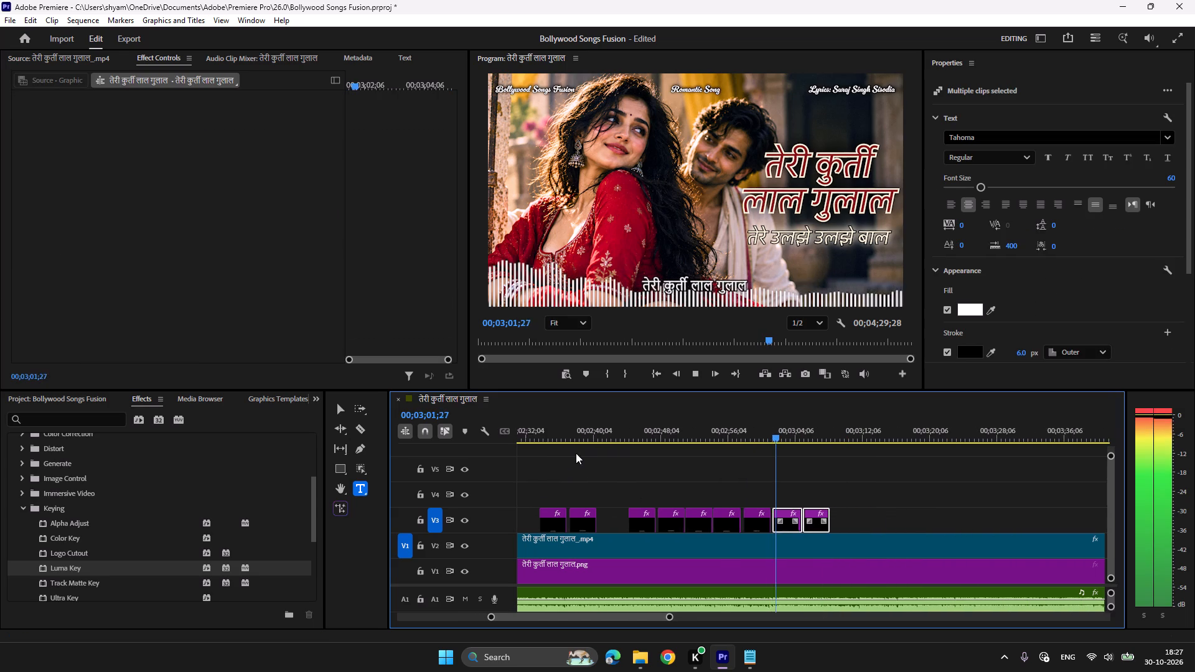
scroll(576, 453, "down", 4)
scroll(815, 465, "down", 2)
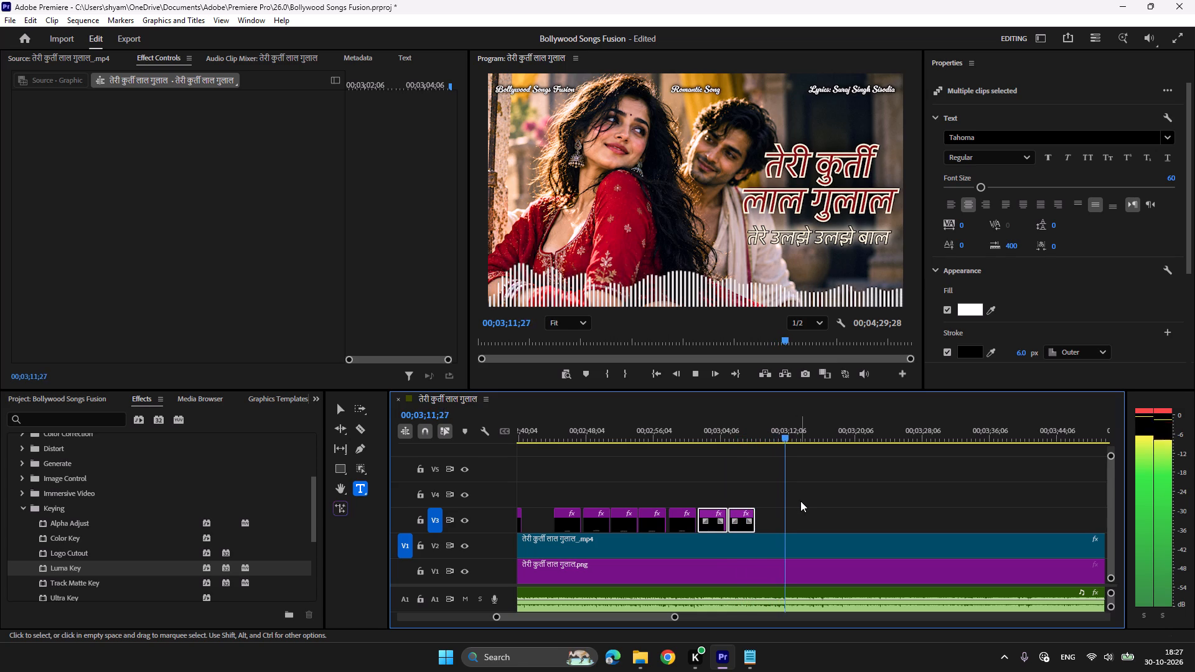
Locate the third verse's start by replaying the audio, and paste a copy of the last तेरे उलझे उलझे बाल caption on V3 at 00;03;11;22.
key("space")
left_click(780, 427)
key("space")
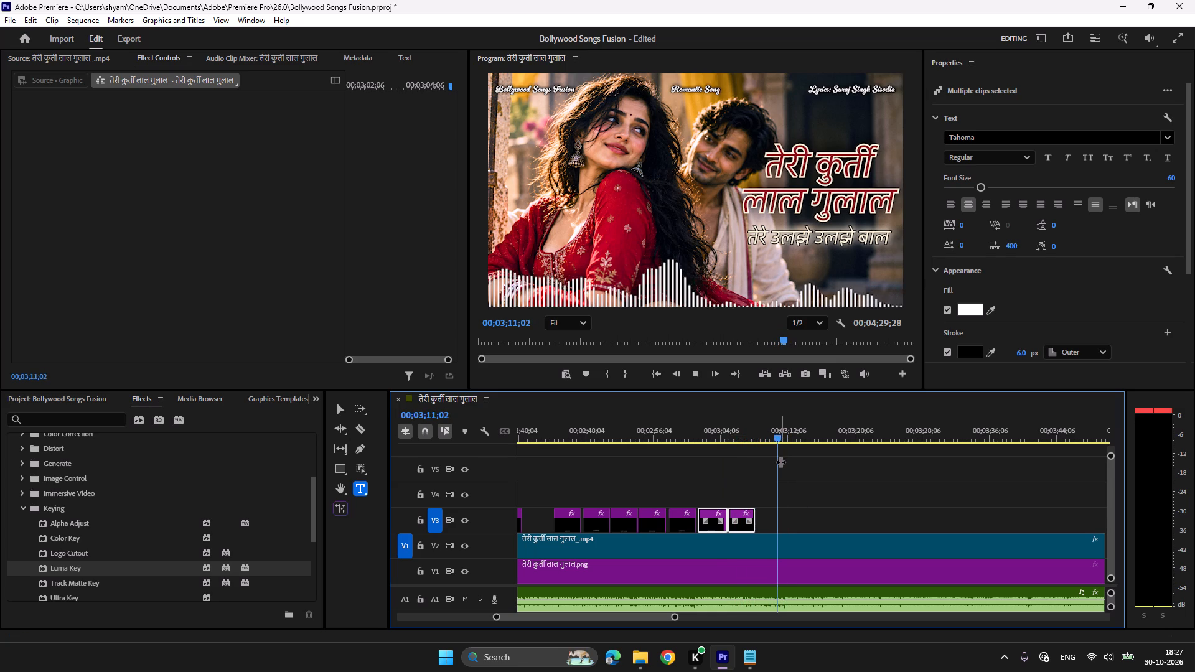
key("space")
left_click(820, 480)
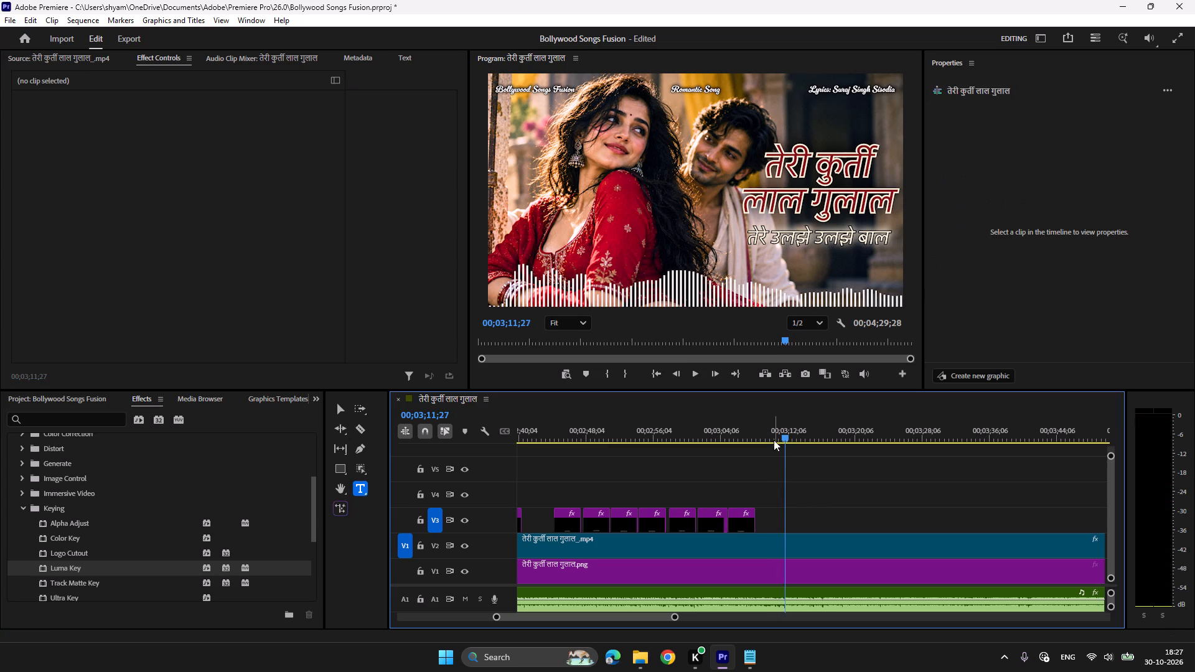
left_click(775, 436)
key("space")
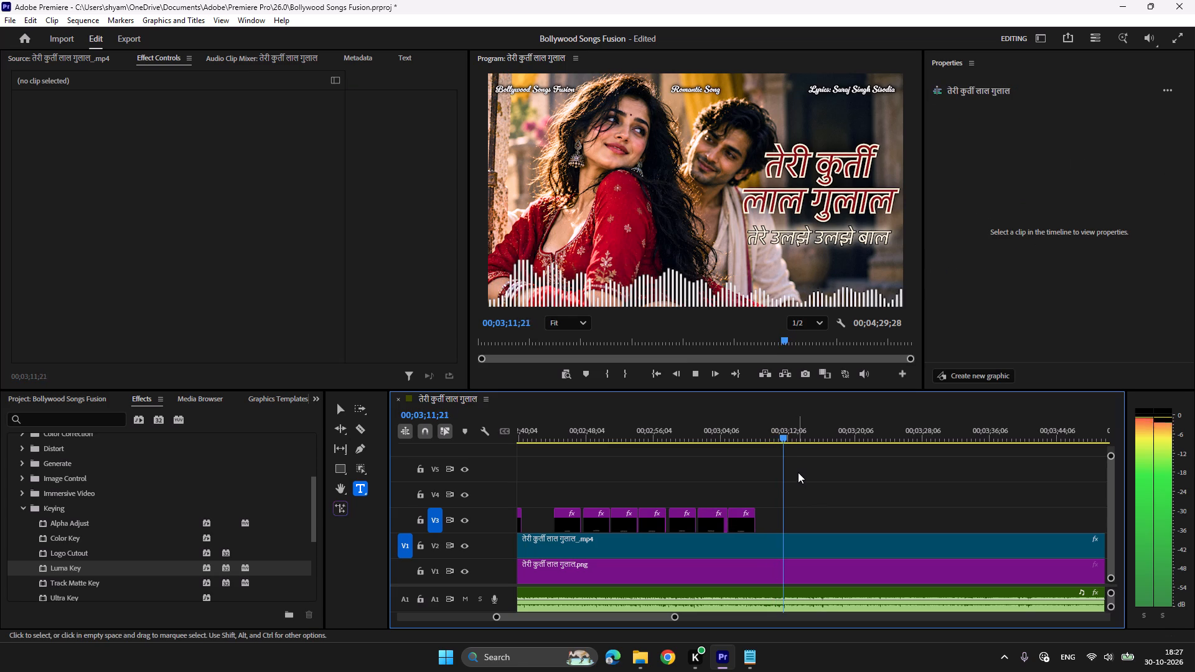
key("space")
left_click(747, 526)
key("ctrl+c")
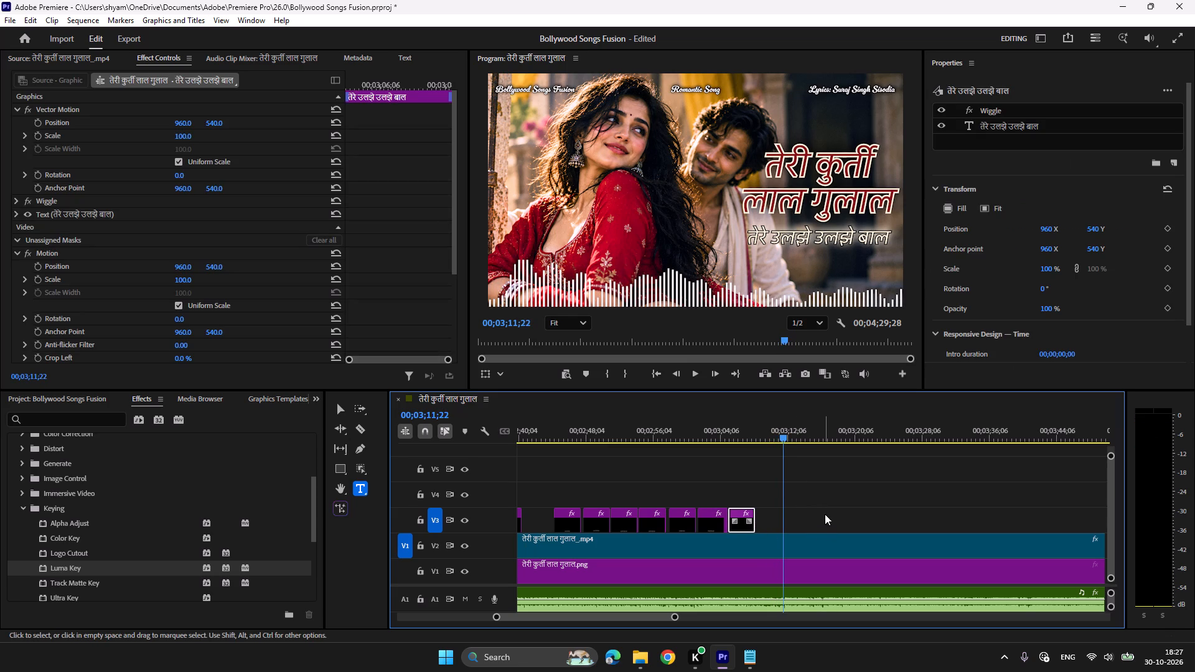
key("ctrl+v")
Replace the new caption's text with the third verse line मन खोया तेरे खयालों में from the Notepad lyrics and play it back.
left_click(756, 671)
scroll(781, 457, "down", 3)
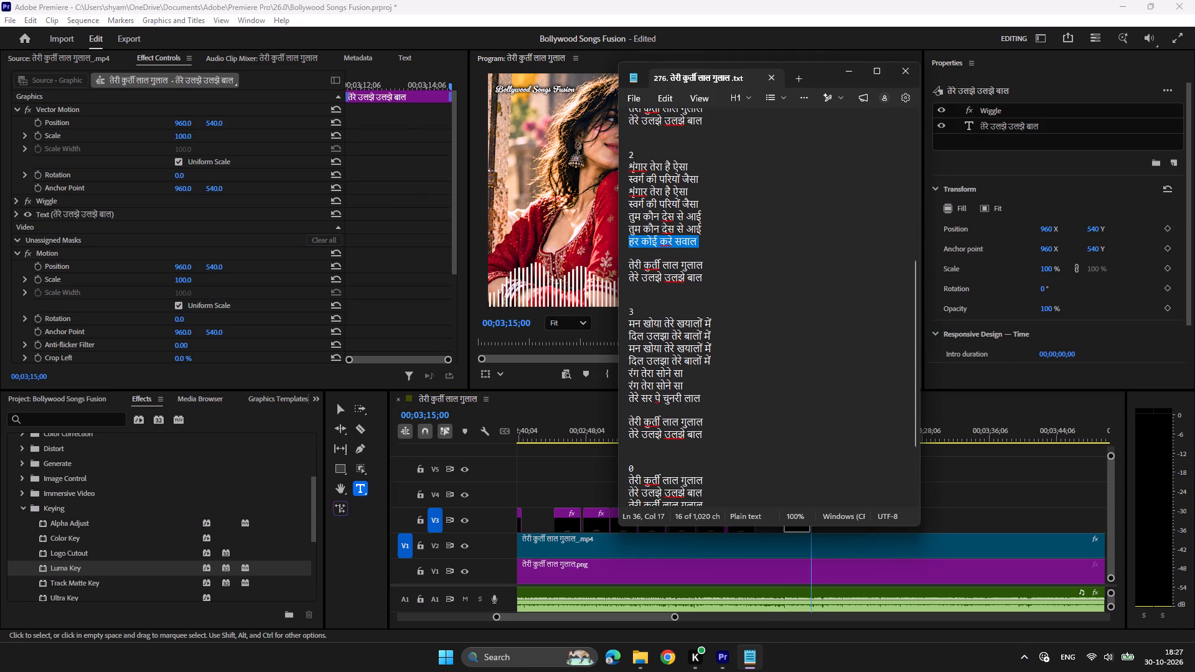
left_click_drag(716, 322, 609, 325)
key("ctrl+c")
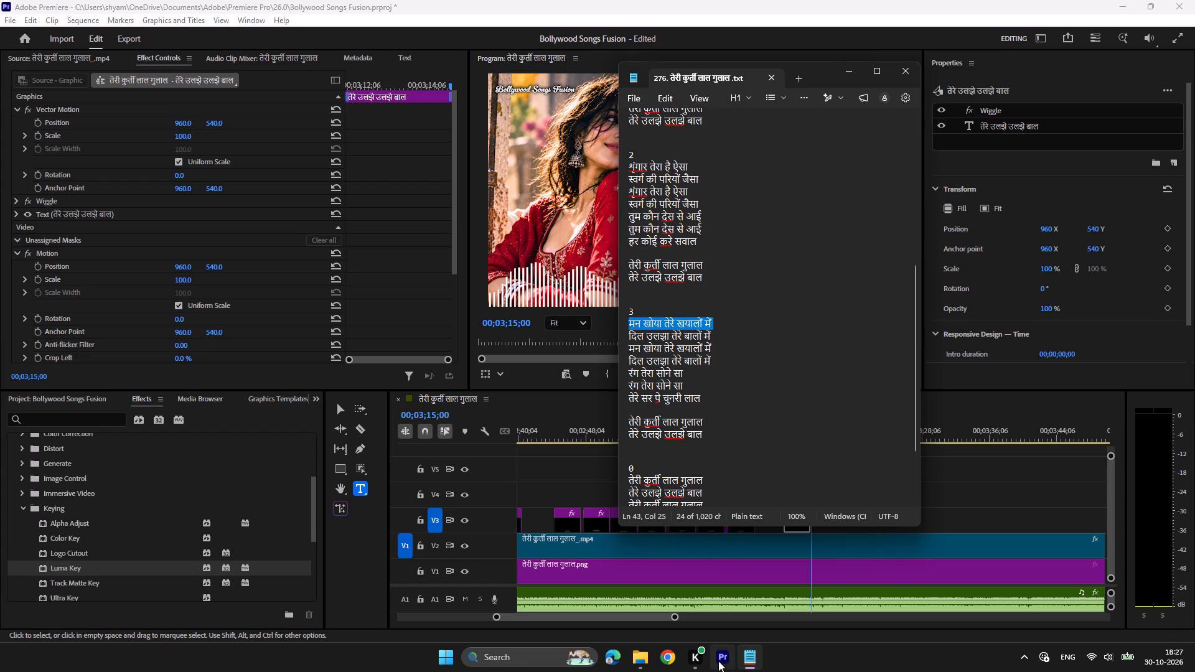
left_click(719, 662)
left_click(804, 434)
left_click(695, 273)
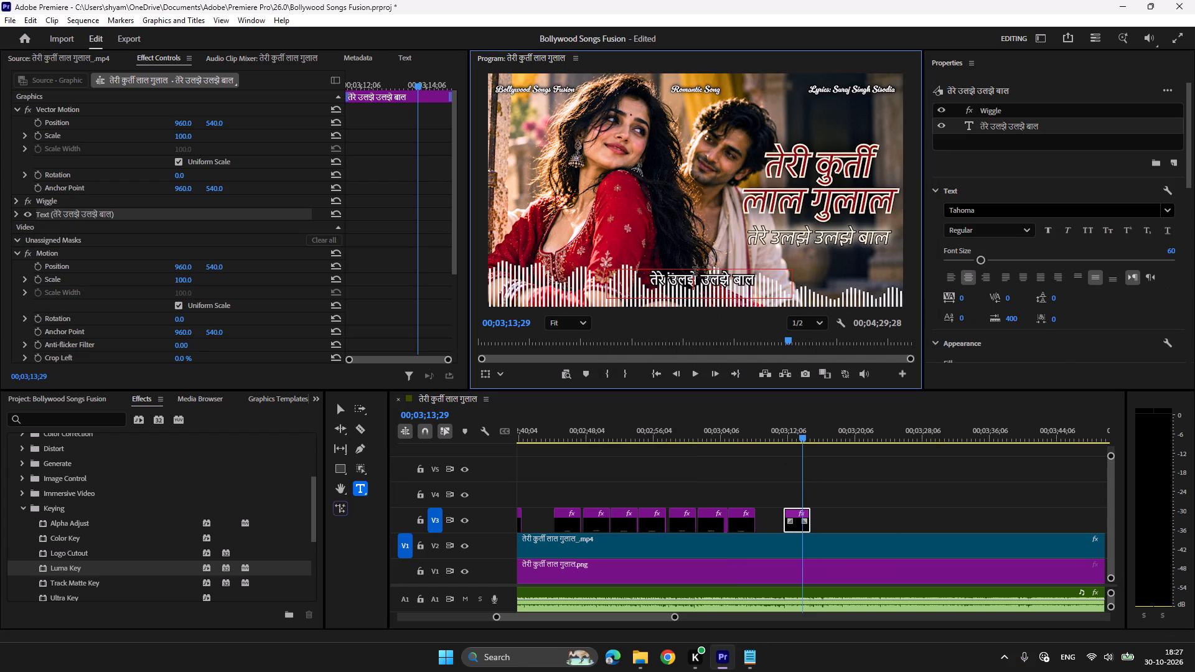
key("ctrl+a")
key("ctrl+v")
left_click(782, 419)
key("space")
scroll(789, 455, "down", 4)
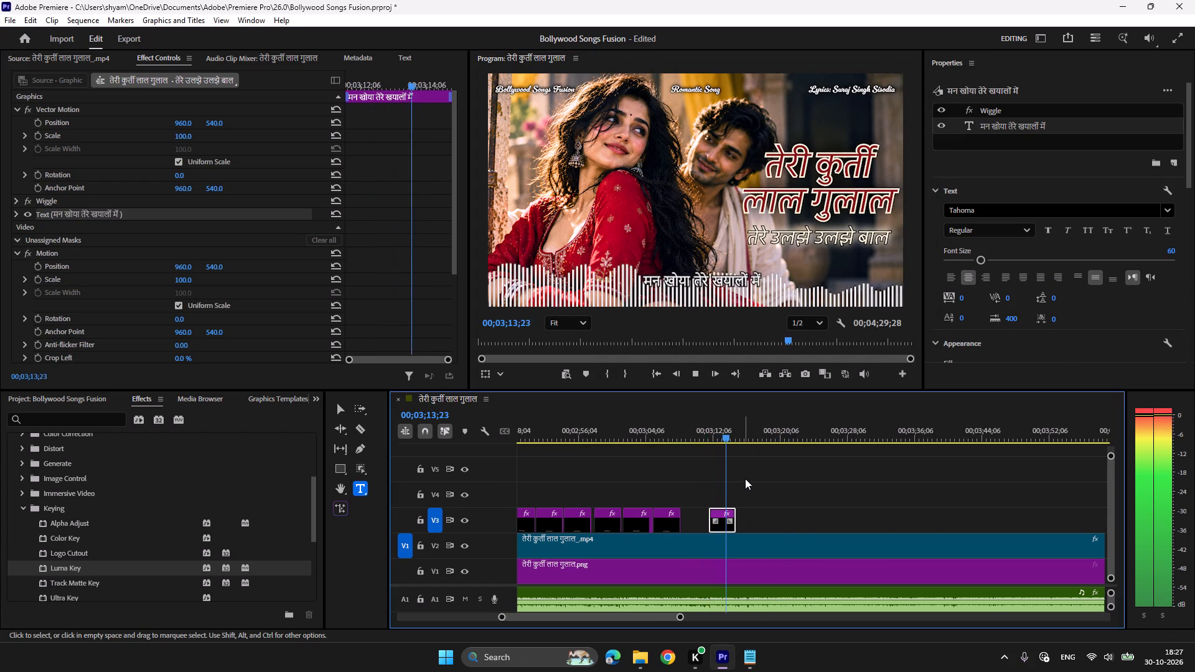
Find the next line's start by replaying the audio, and paste a copy of the मन खोया तेरे खयालों में caption on V3 at 00;03;15;03.
key("space")
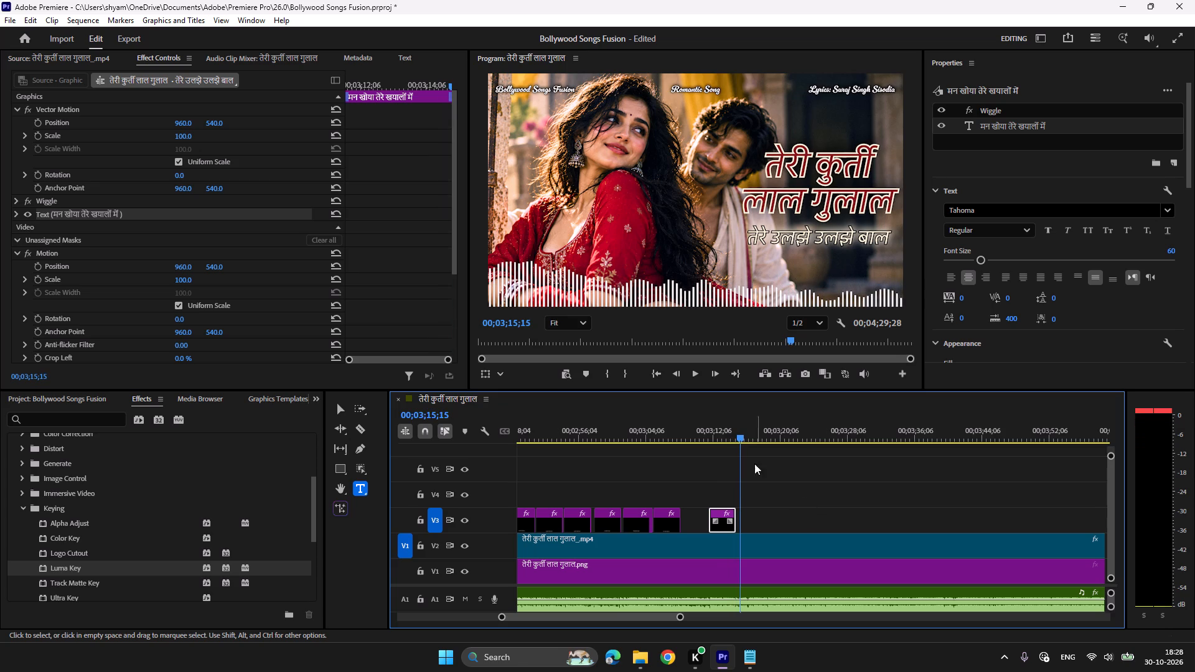
left_click(732, 437)
key("space")
key("space")
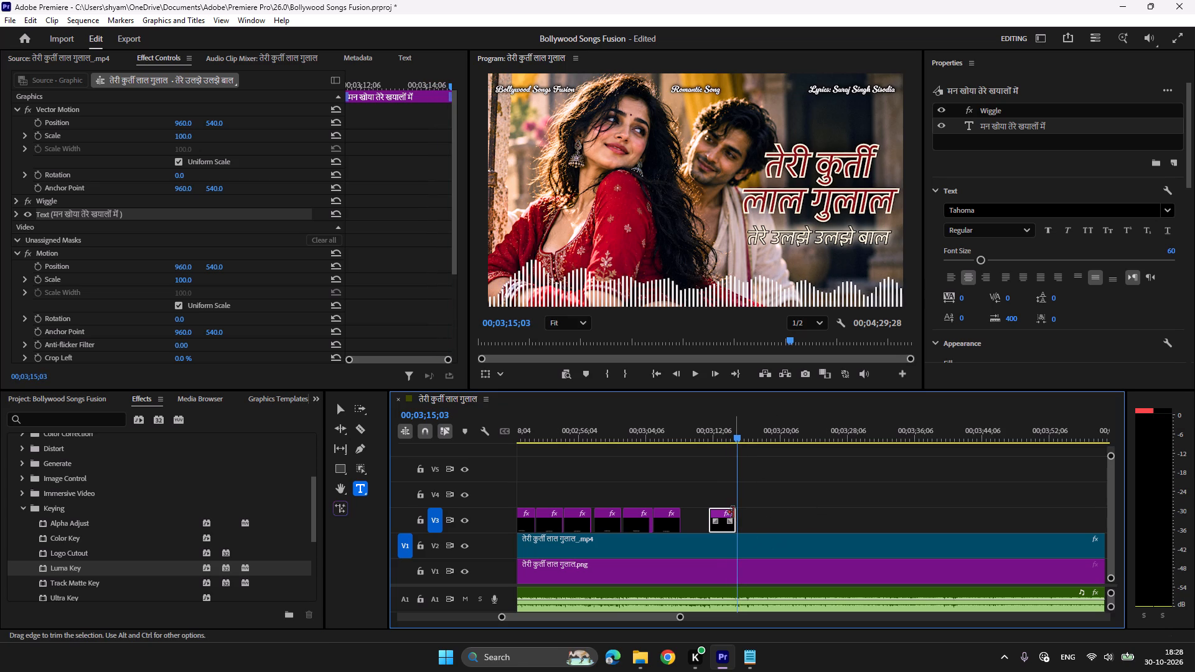
key("ctrl+c")
key("ctrl+v")
Replace the new caption's text with दिल उलझा तेरे बालों में from the Notepad lyrics and play it back.
left_click(744, 645)
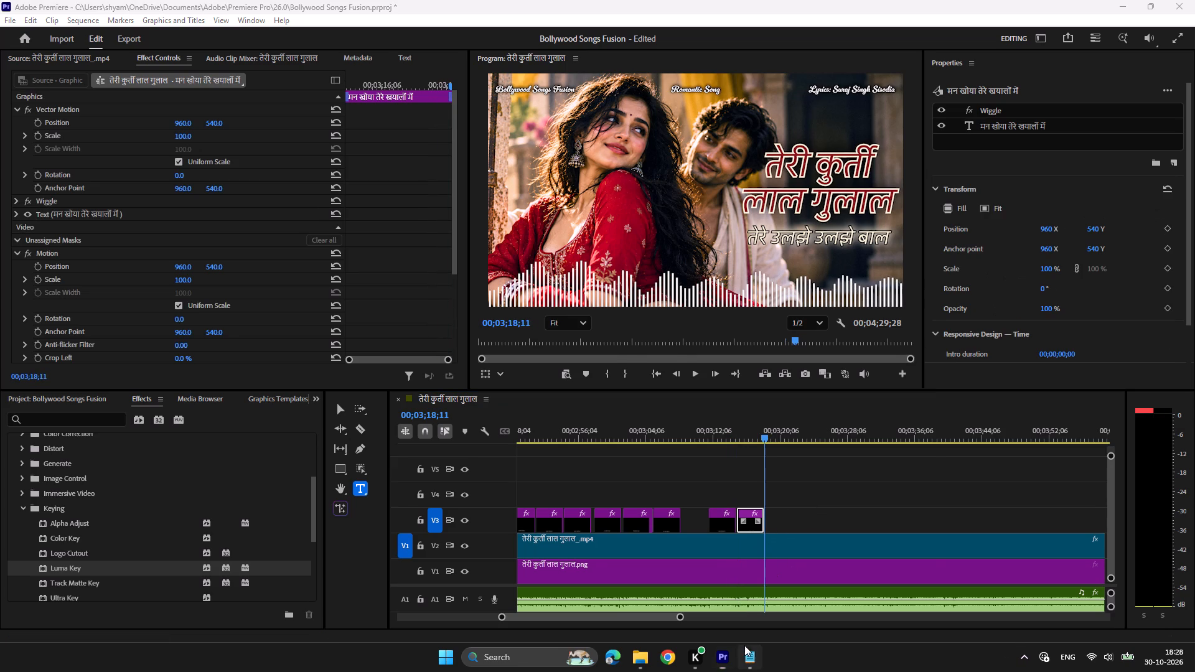
left_click_drag(718, 342, 614, 342)
key("ctrl+c")
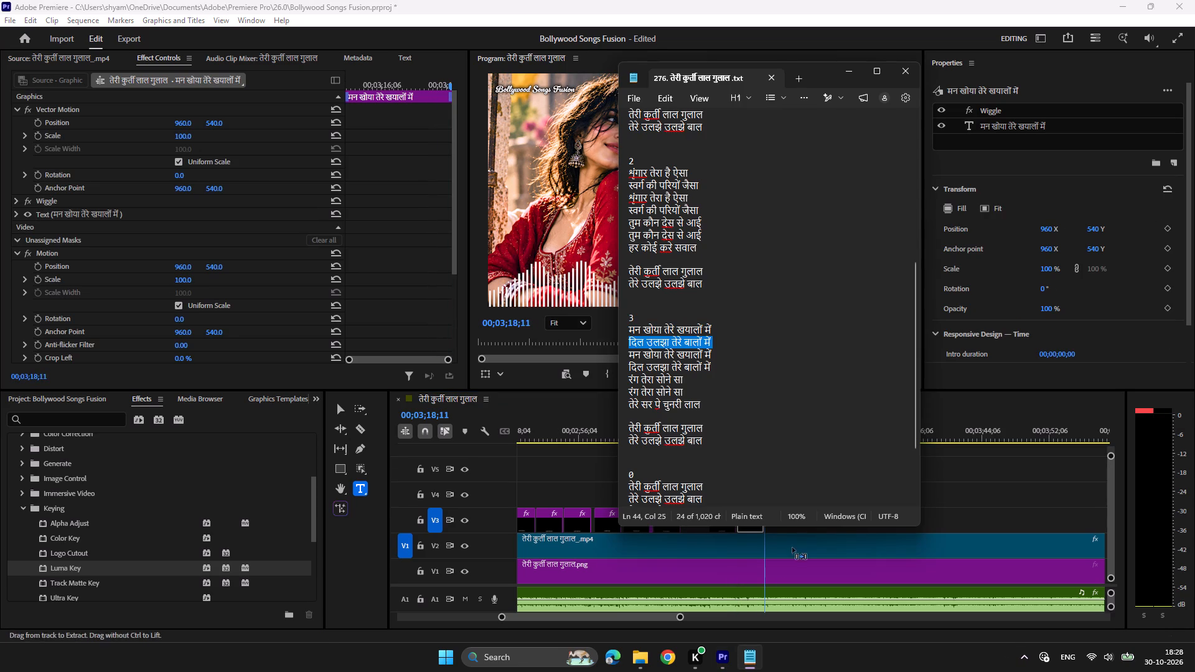
left_click(724, 662)
left_click(752, 420)
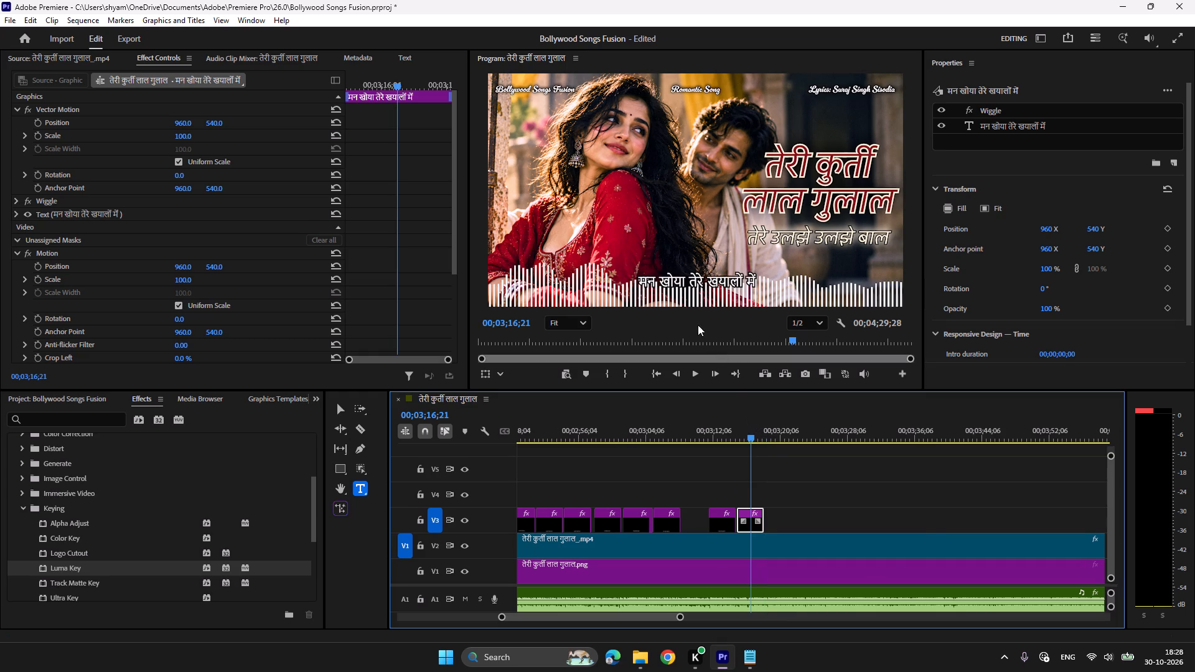
left_click(698, 282)
key("ctrl+a")
key("ctrl+v")
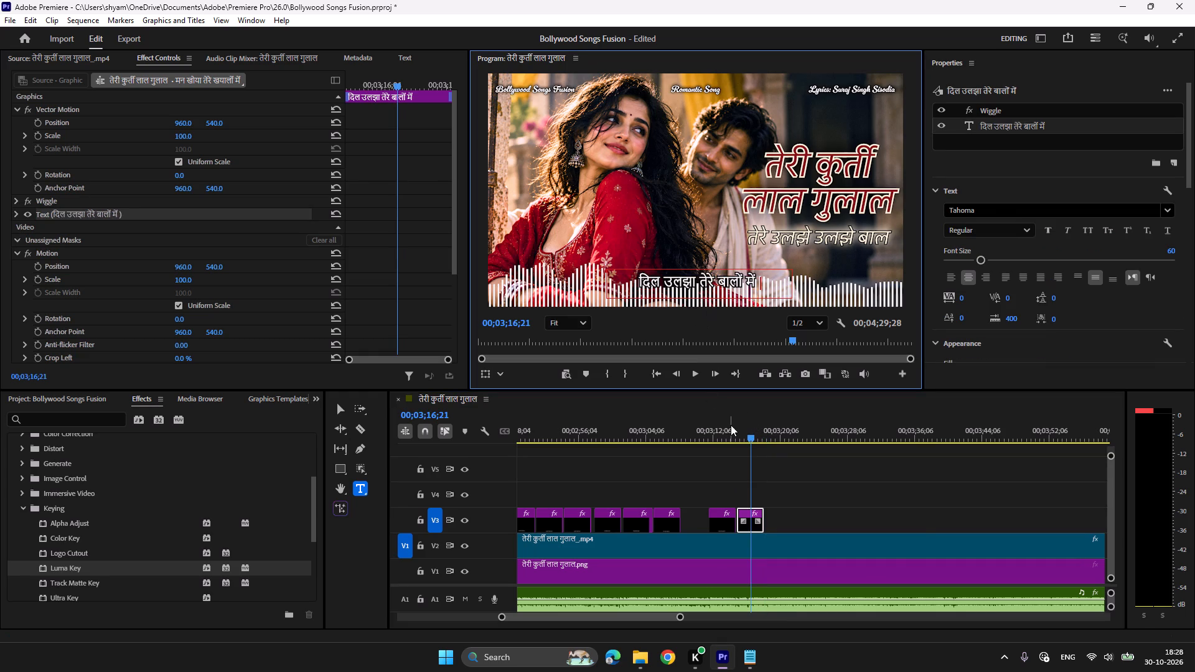
left_click(732, 425)
key("space")
Find the repeated line's start by replaying, and extend the third verse's two captions slightly, ending the second at 00;03;18;14.
left_click_drag(701, 465, 743, 512)
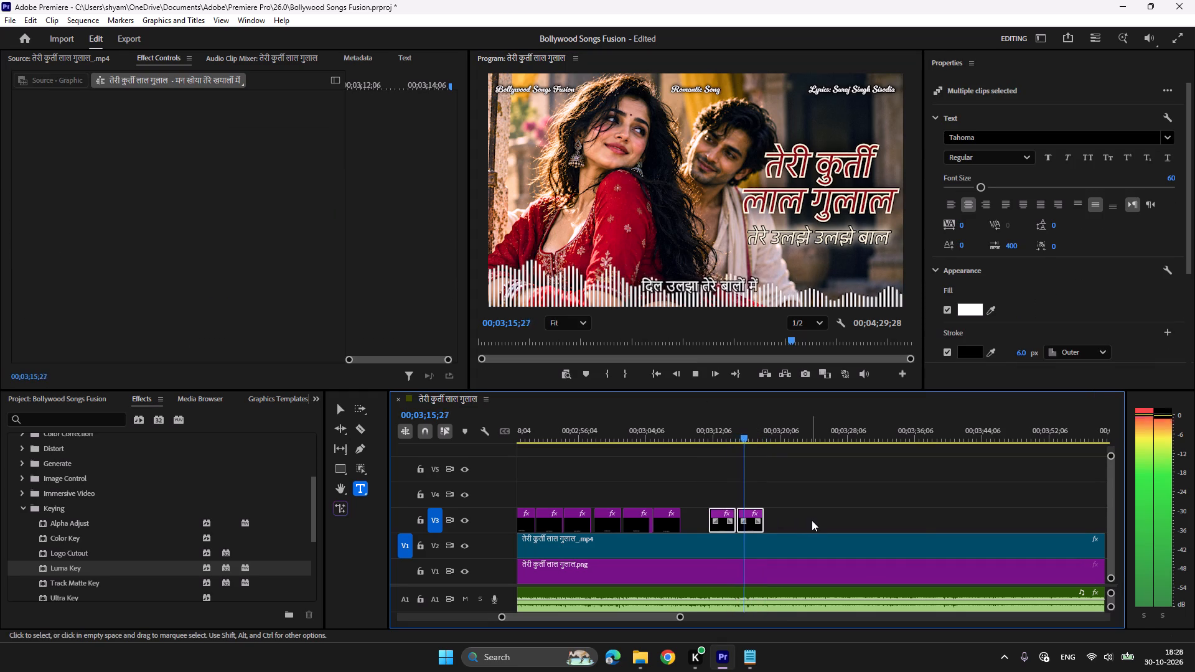
key("ctrl+c")
scroll(805, 519, "down", 4)
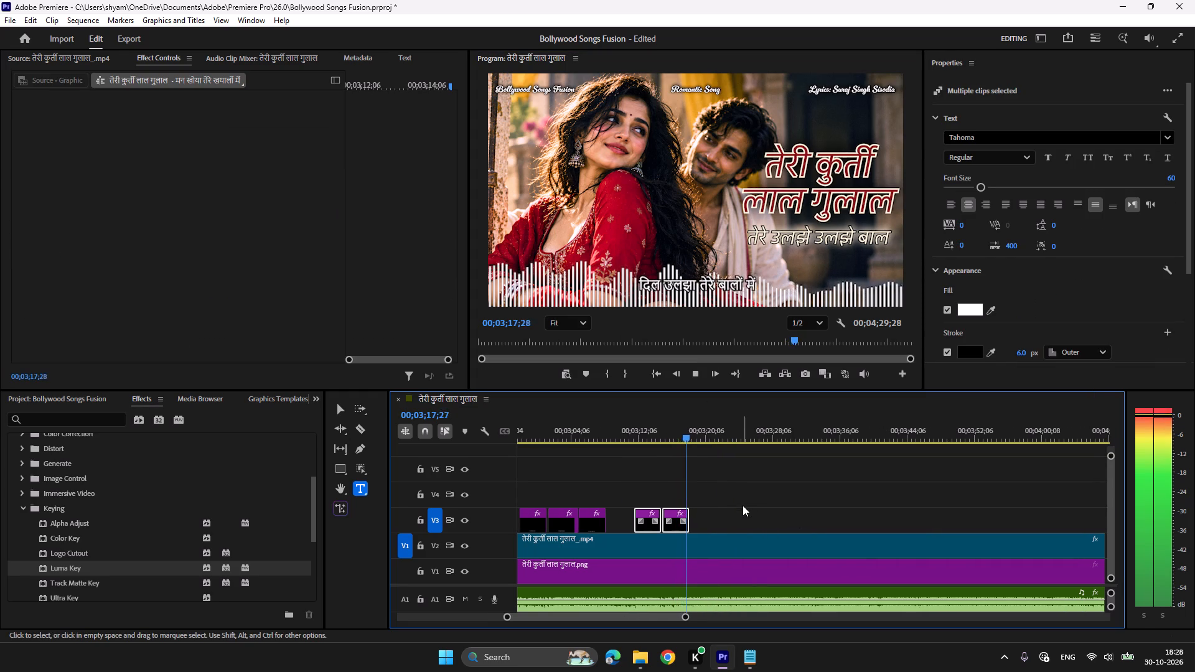
key("space")
left_click(685, 436)
key("space")
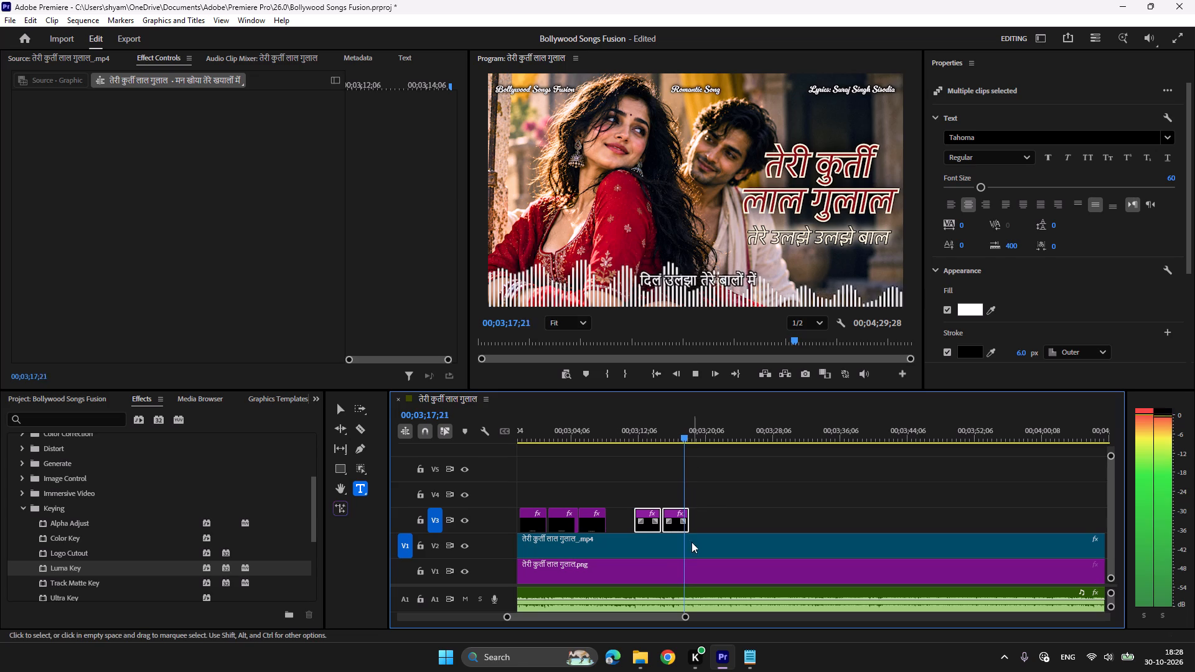
key("space")
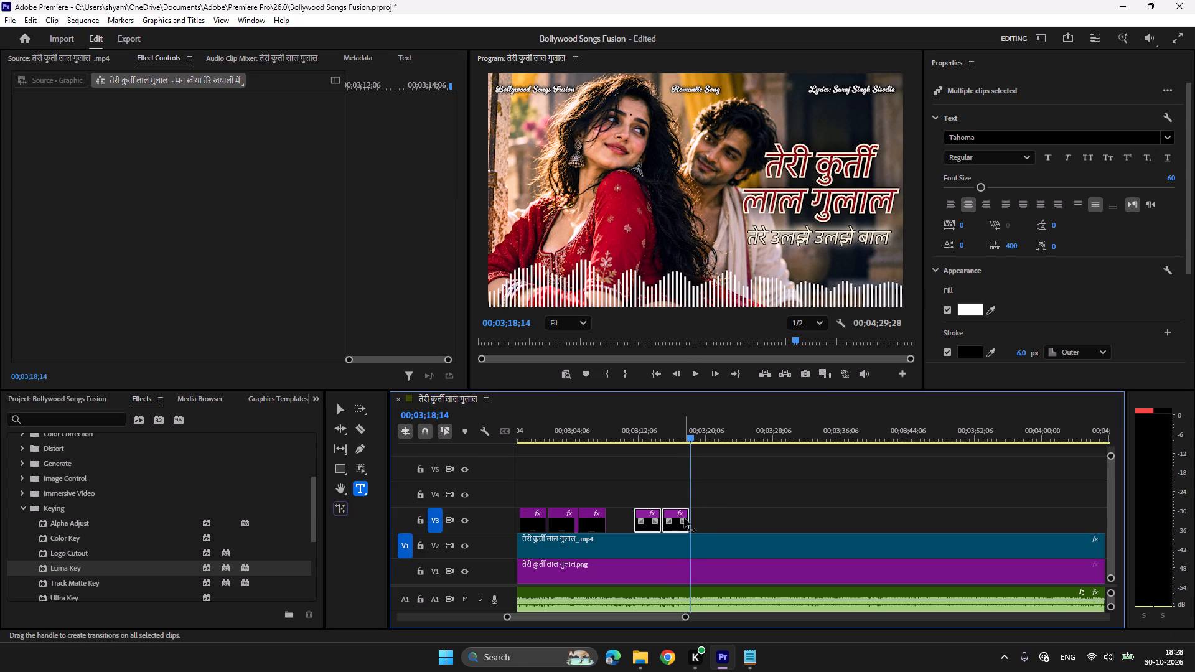
left_click(687, 514)
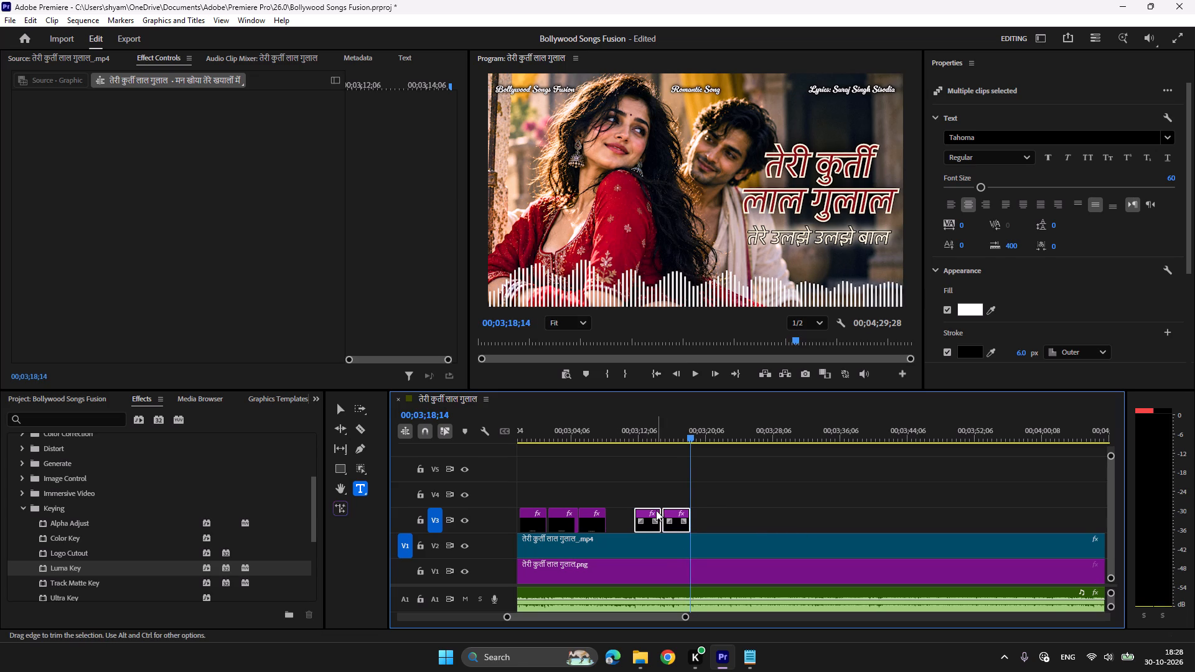
left_click(660, 510)
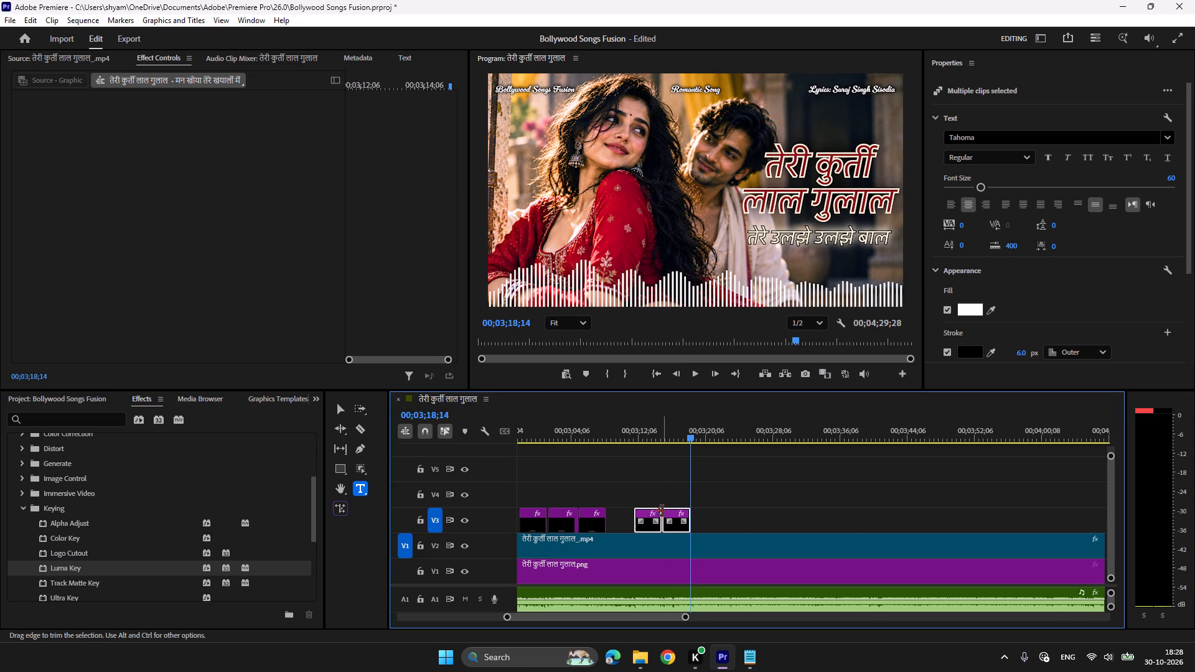
Paste a copy of the मन खोया and दिल उलझा caption pair on V3 at 00;03;18;14 and preview it.
key("ctrl+c")
key("ctrl+v")
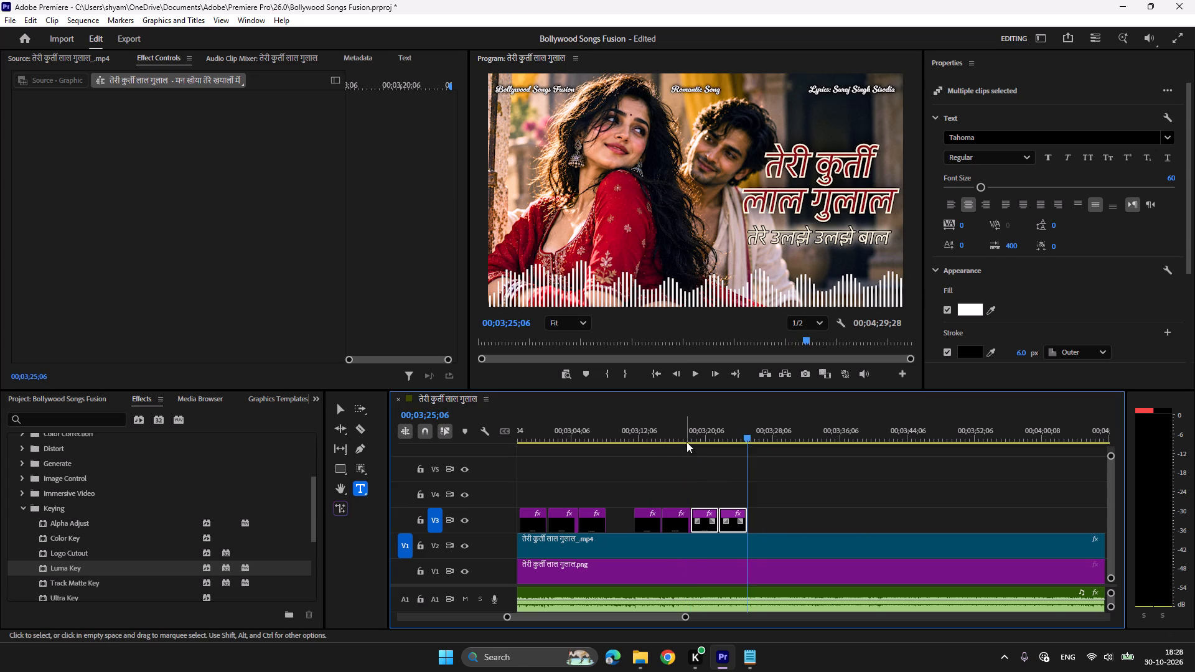
left_click(688, 436)
key("space")
left_click(784, 506)
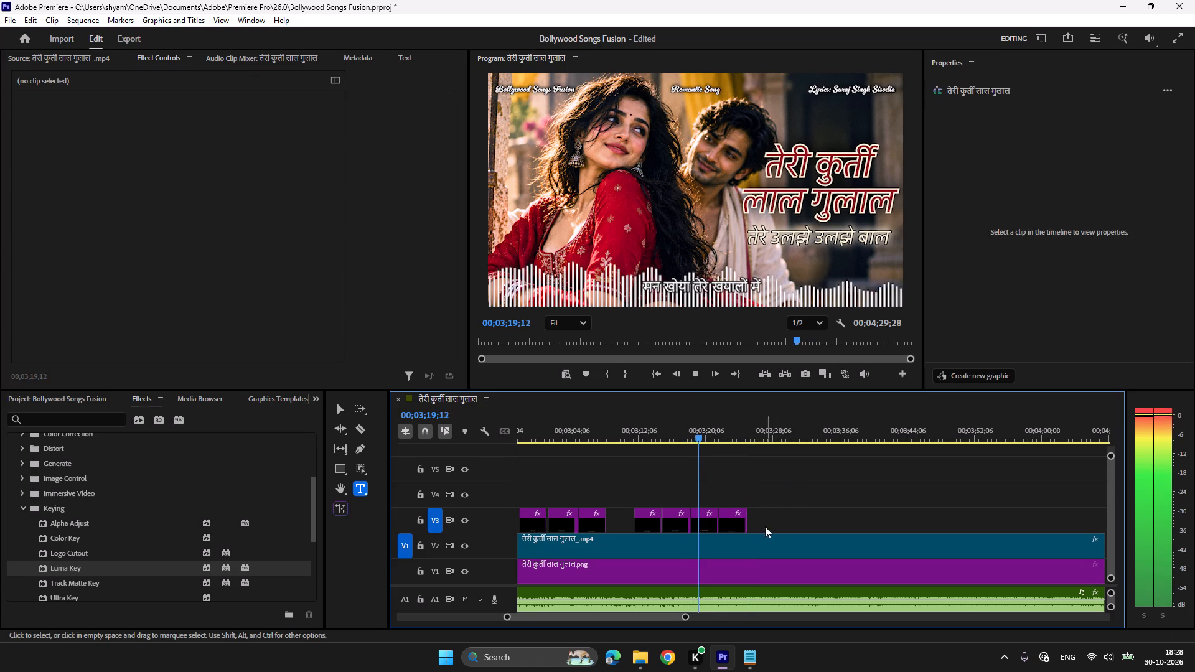
Copy the last दिल उलझा तेरे बालों में caption and paste it on V3 where the next line begins, ending at 00;03;28;28.
left_click(734, 526)
key("ctrl+c")
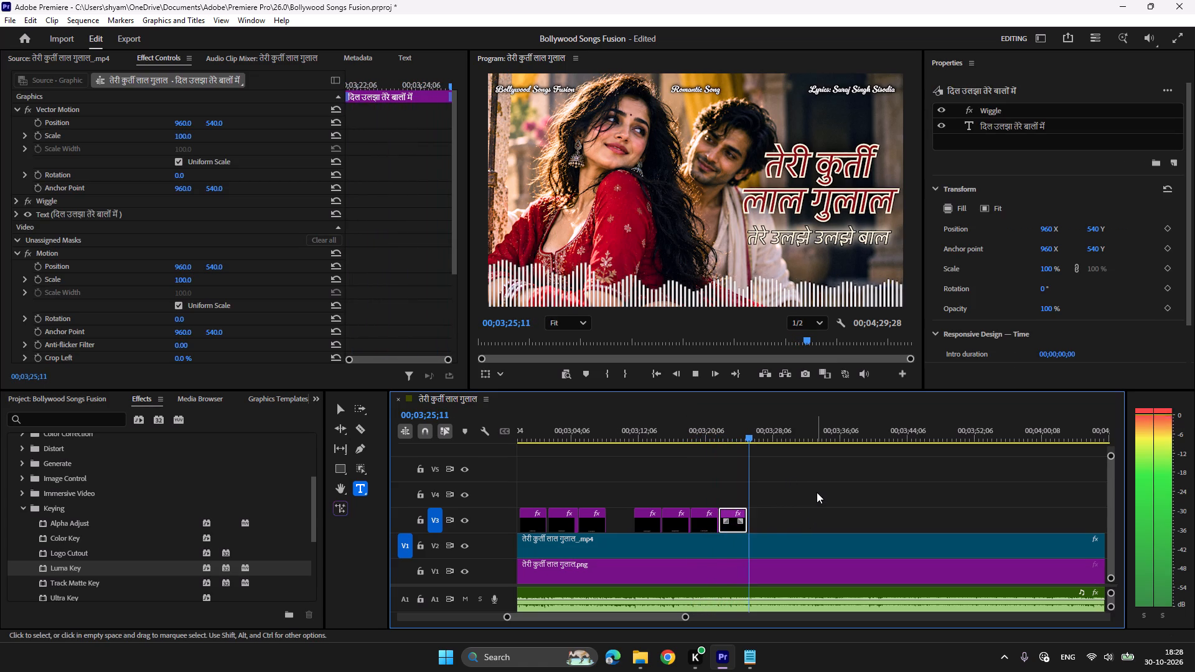
key("space")
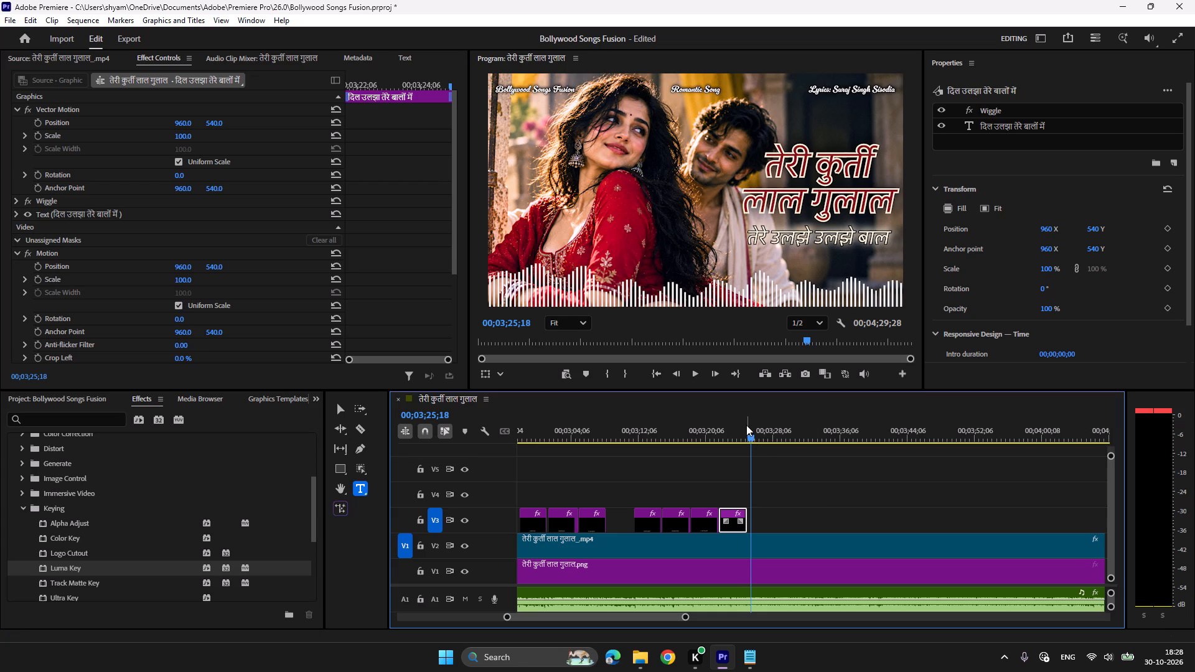
left_click(746, 425)
key("space")
key("space")
key("ctrl+v")
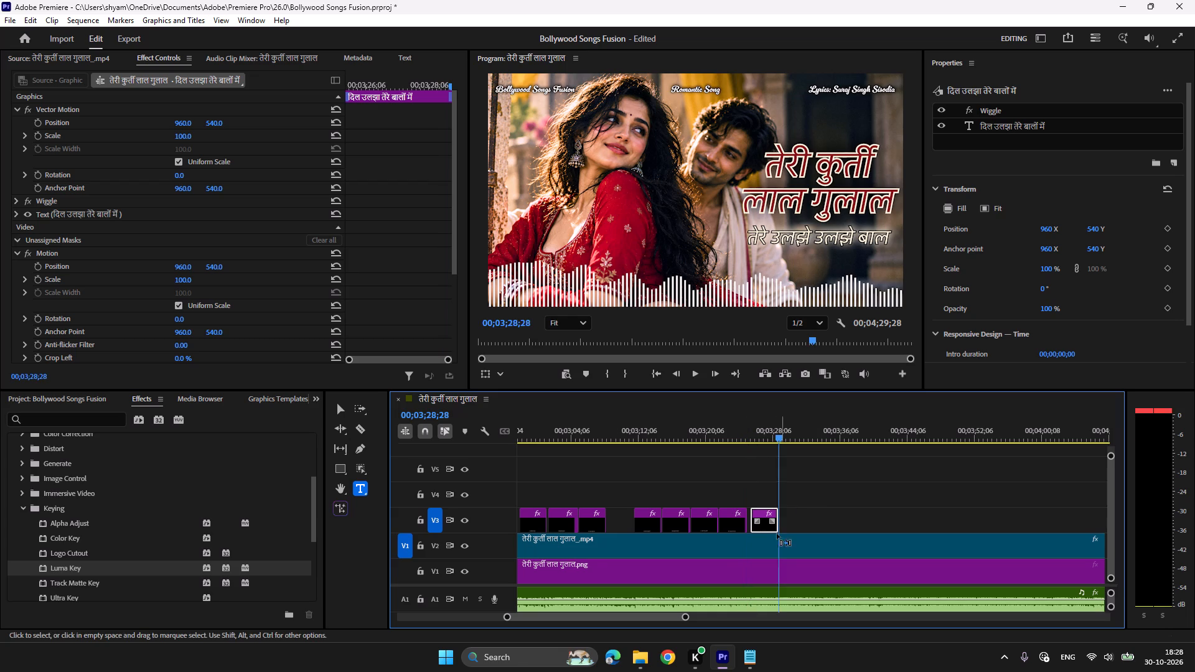
Replace the new caption's text with रंग तेरा सोने सा from the Notepad lyrics and play it back.
left_click(750, 662)
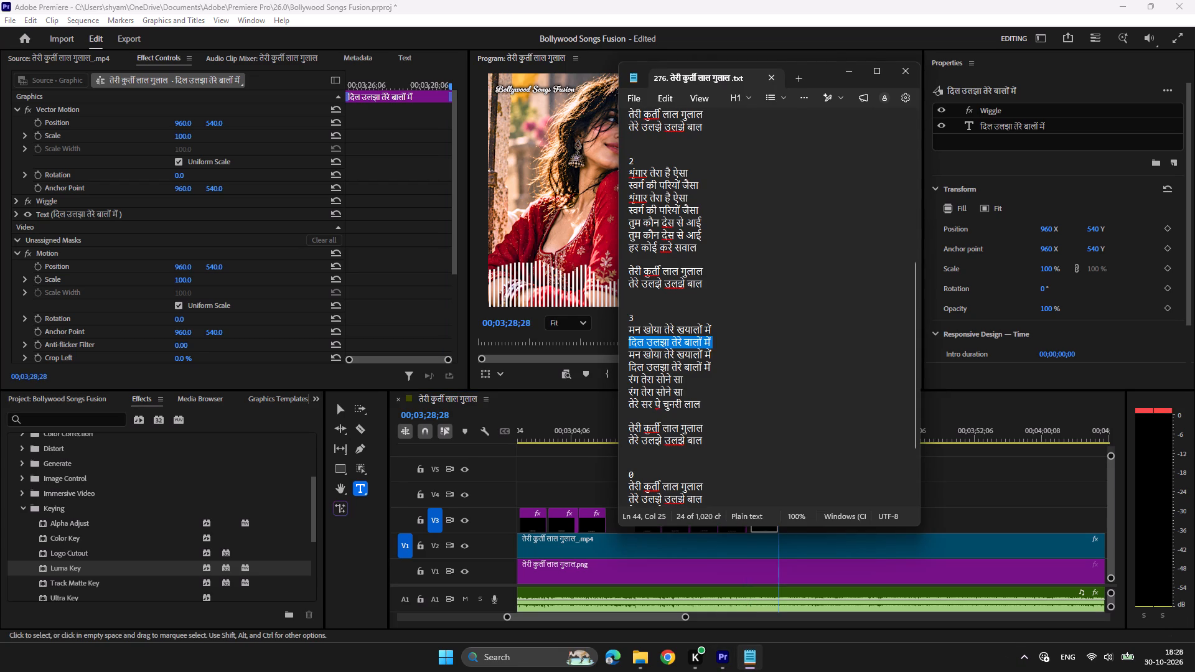
left_click_drag(701, 380, 626, 380)
key("ctrl+c")
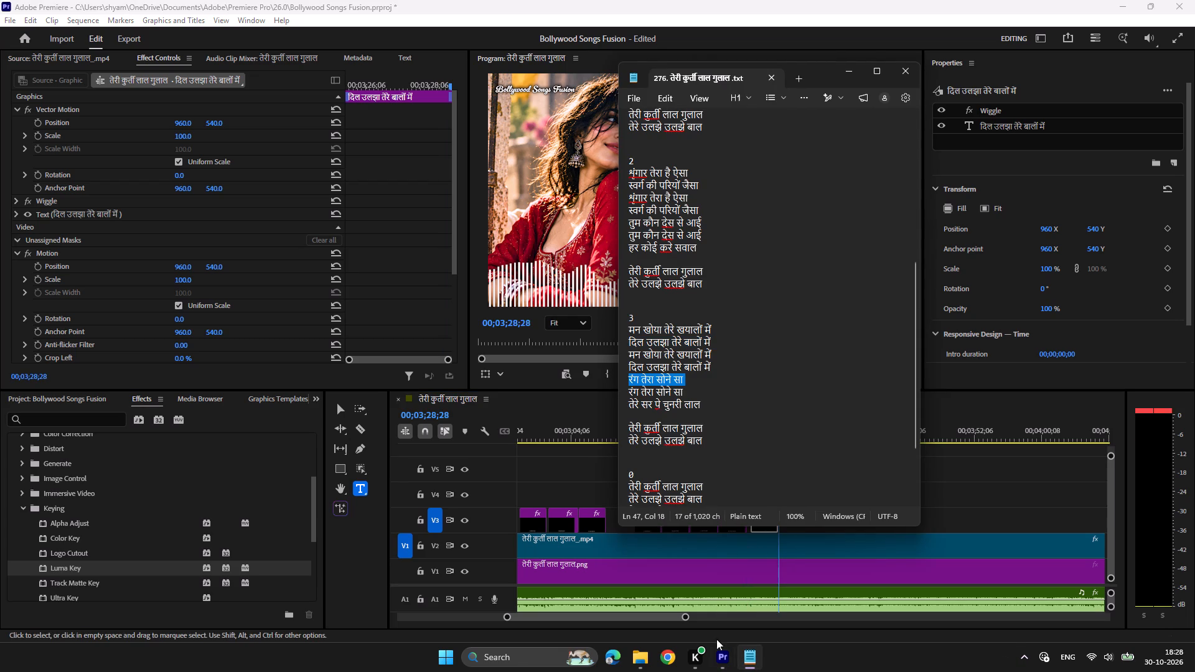
left_click(722, 653)
left_click(770, 429)
left_click(706, 287)
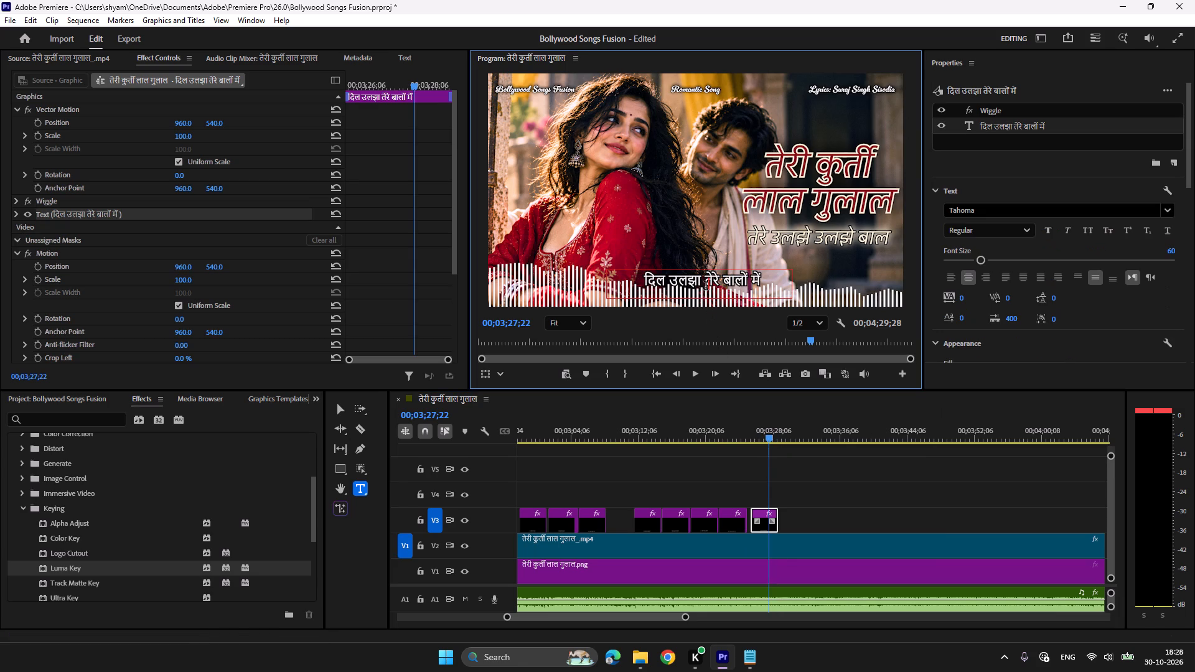
key("ctrl+a")
key("ctrl+v")
left_click(739, 426)
key("space")
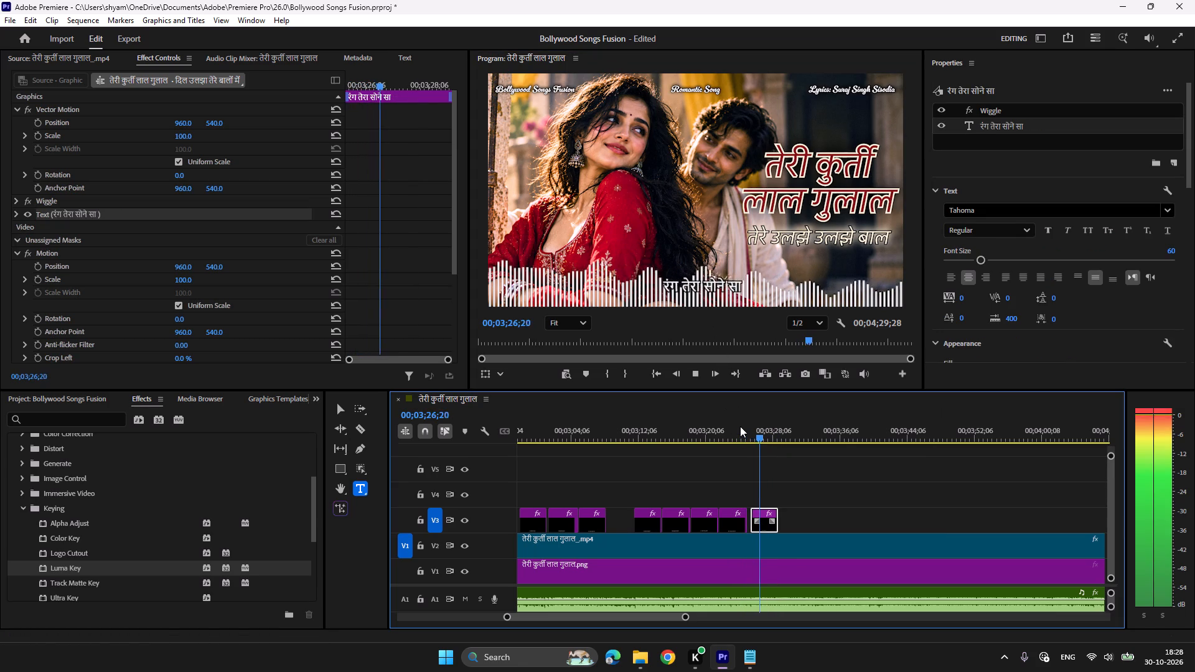
key("space")
Set the song audio clip's volume on A1 to 4.5 dB and replay the third verse.
left_click(886, 592)
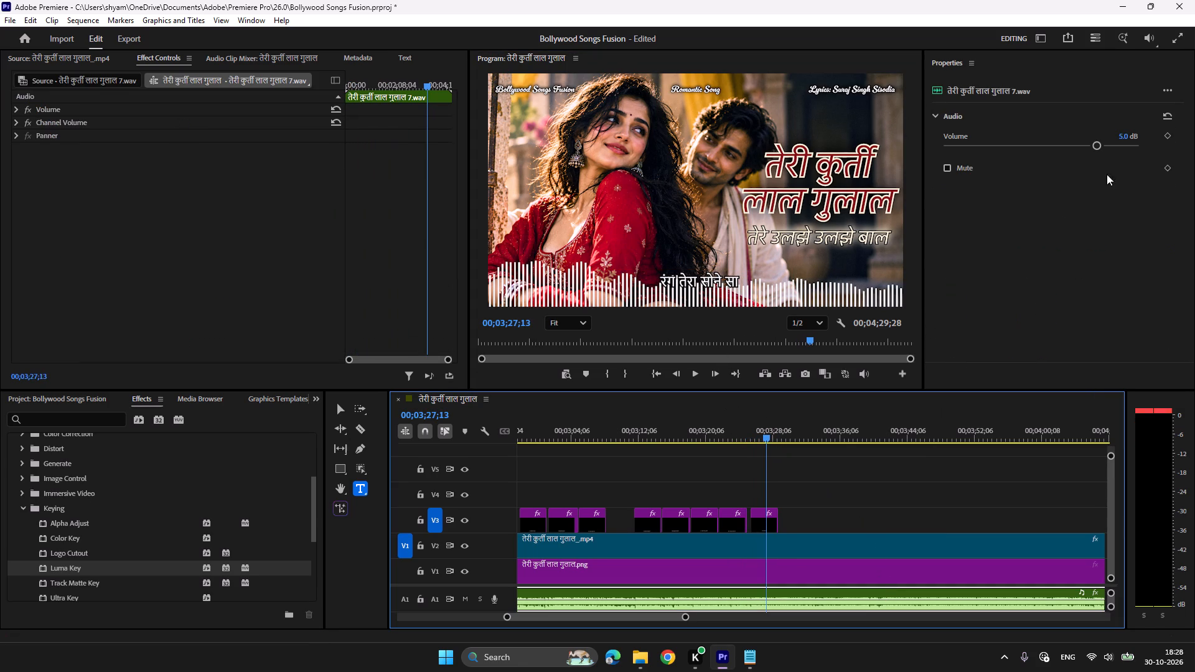
left_click(1123, 135)
type("4.5")
key("Return")
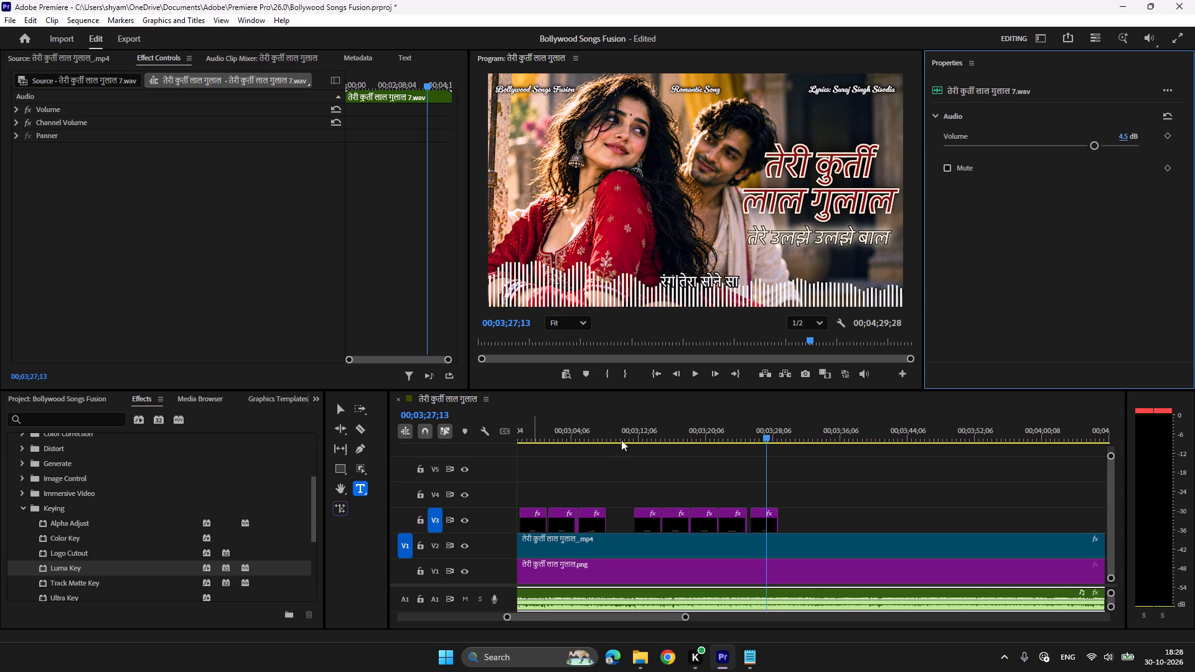
left_click(683, 422)
key("space")
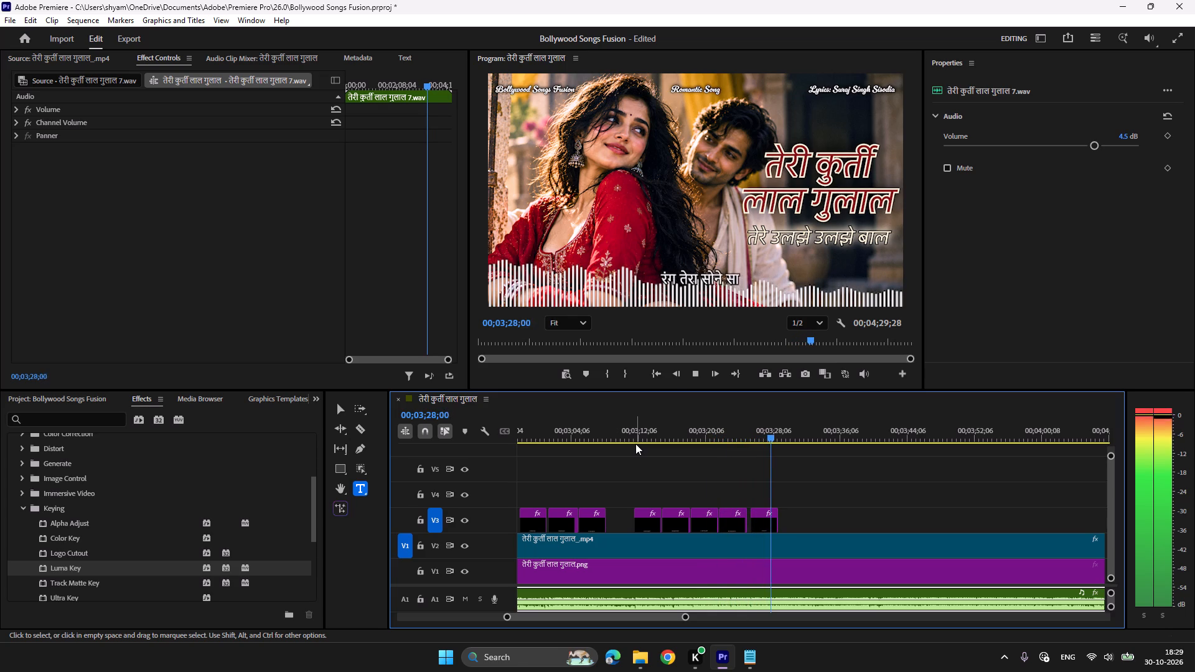
Duplicate the रंग तेरा सोने सा caption on V3 at 00;03;29;01 for the repeated line and play through it.
key("space")
key("ctrl+c")
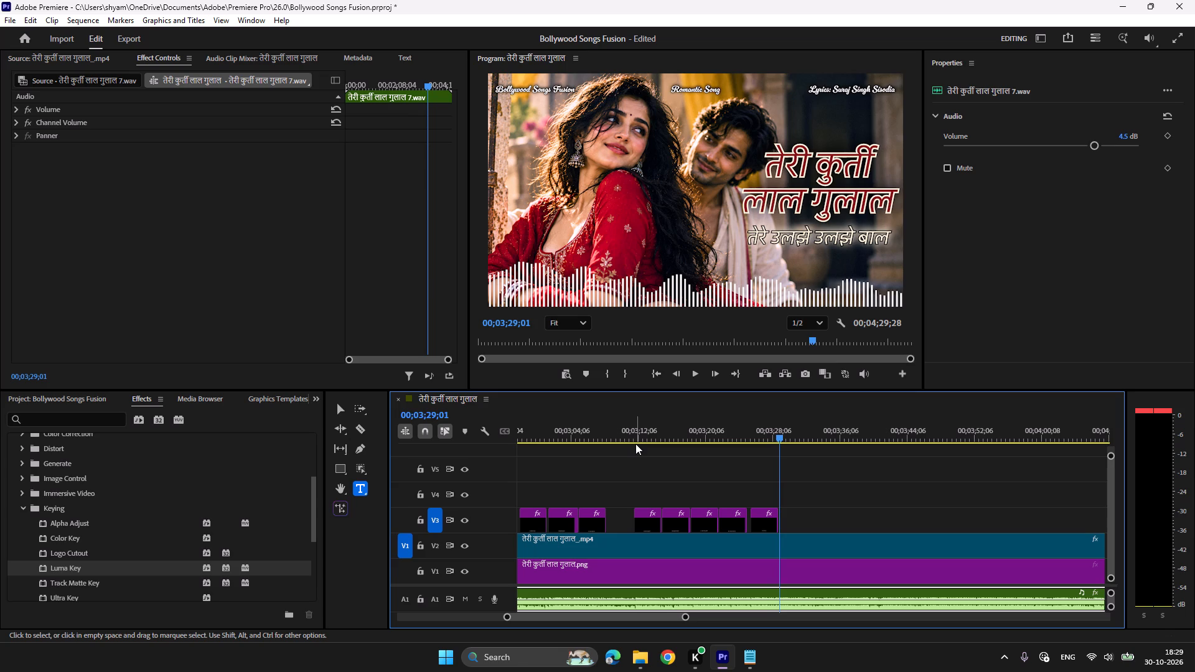
left_click(767, 525)
key("ctrl+c")
key("ctrl+v")
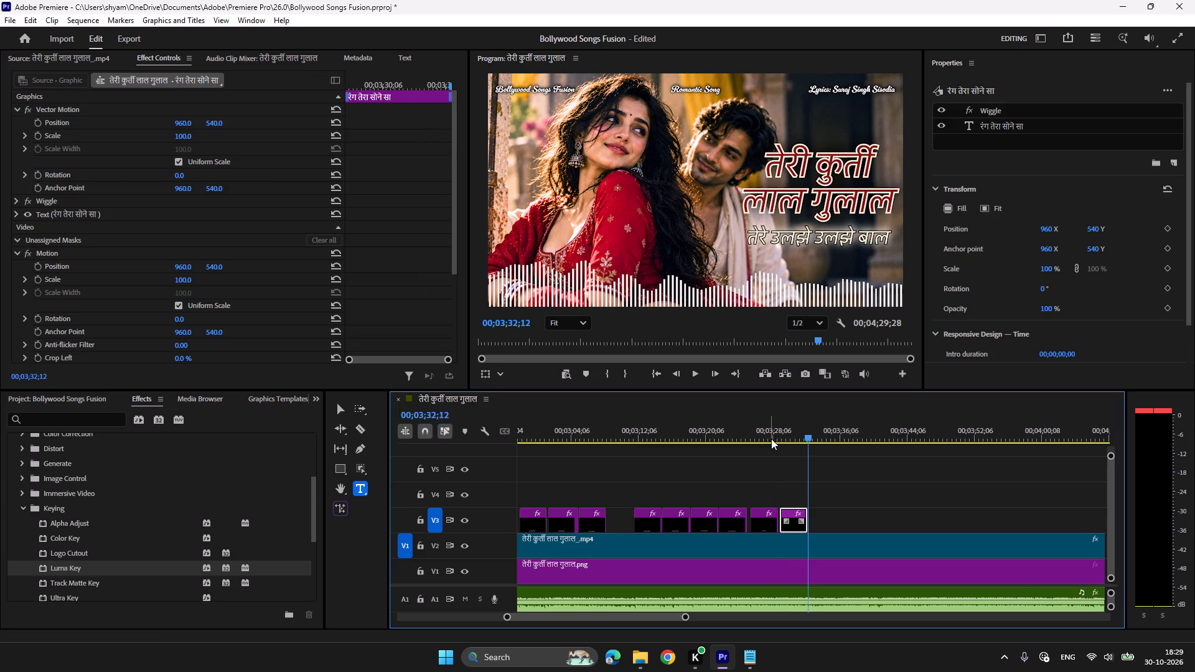
left_click(777, 435)
key("space")
scroll(792, 502, "down", 3)
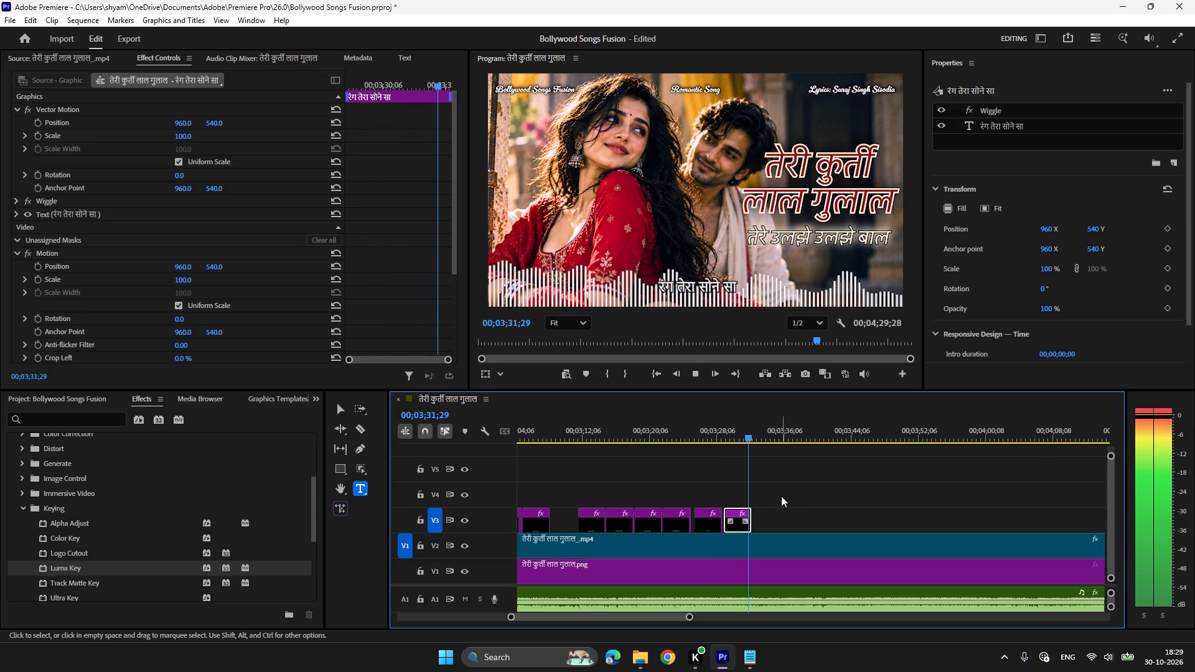
Duplicate the caption again on V3, ending at 00;03;35;25, replace its text with तेरे सर पे चुनरी लाल from Notepad, and preview it.
key("space")
key("ctrl+c")
key("ctrl+v")
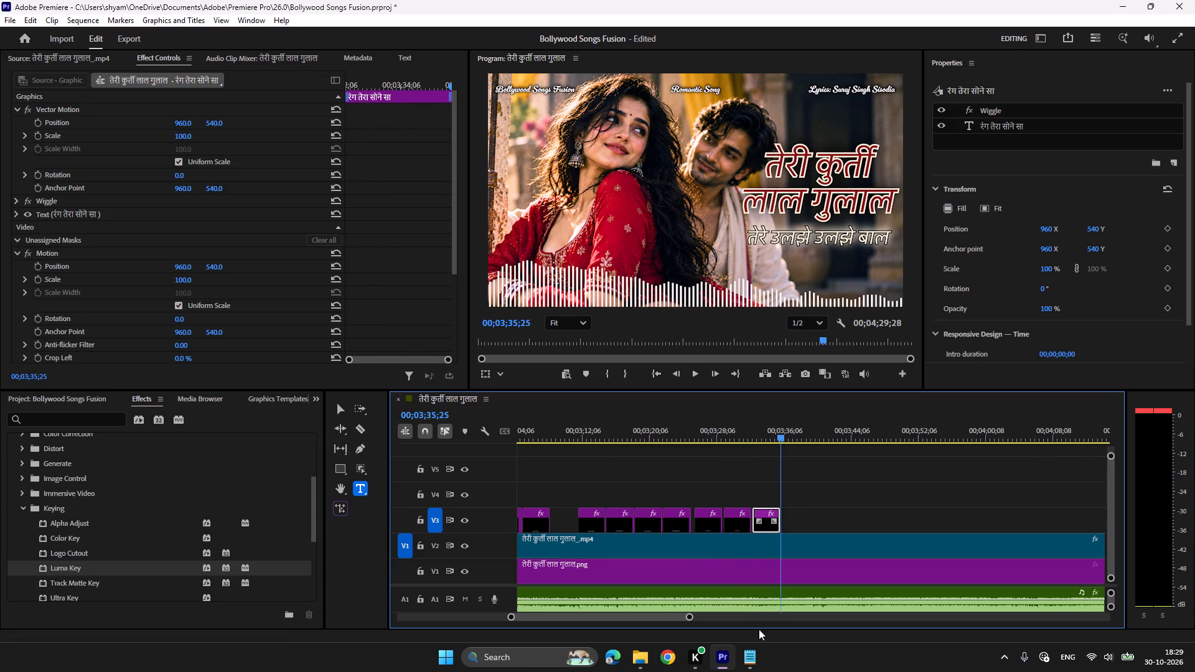
left_click(747, 656)
left_click_drag(710, 402, 598, 393)
left_click(718, 420)
left_click_drag(702, 404, 614, 404)
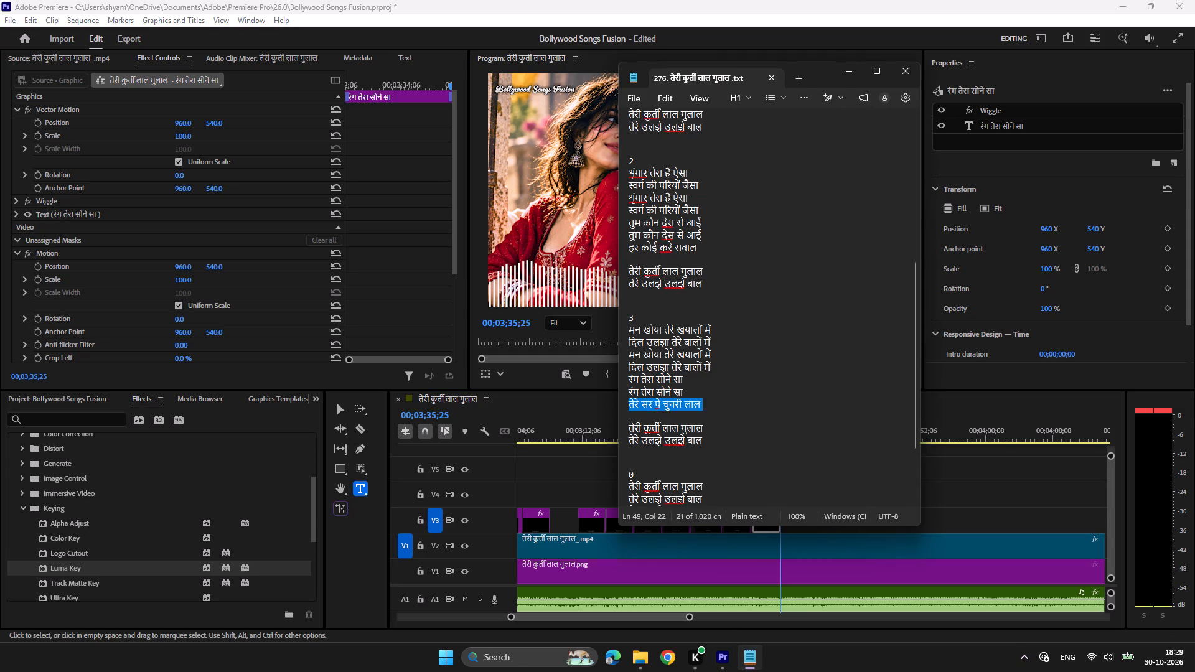
key("ctrl+c")
left_click(720, 660)
left_click(769, 430)
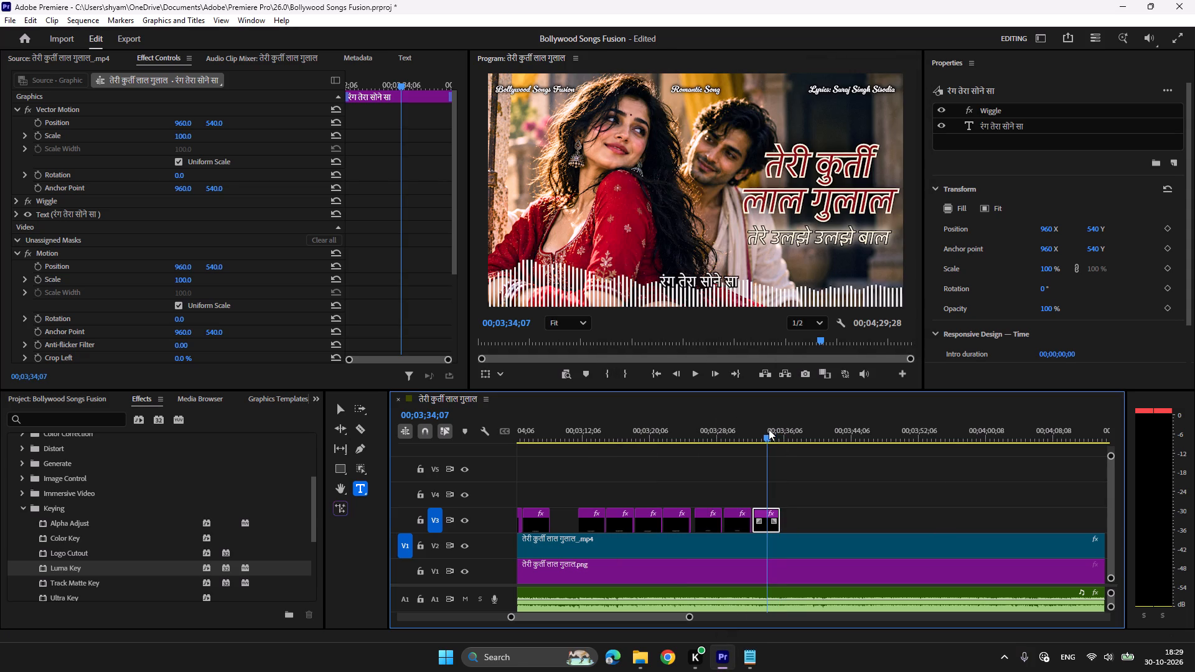
left_click(681, 278)
key("ctrl+a")
key("ctrl+v")
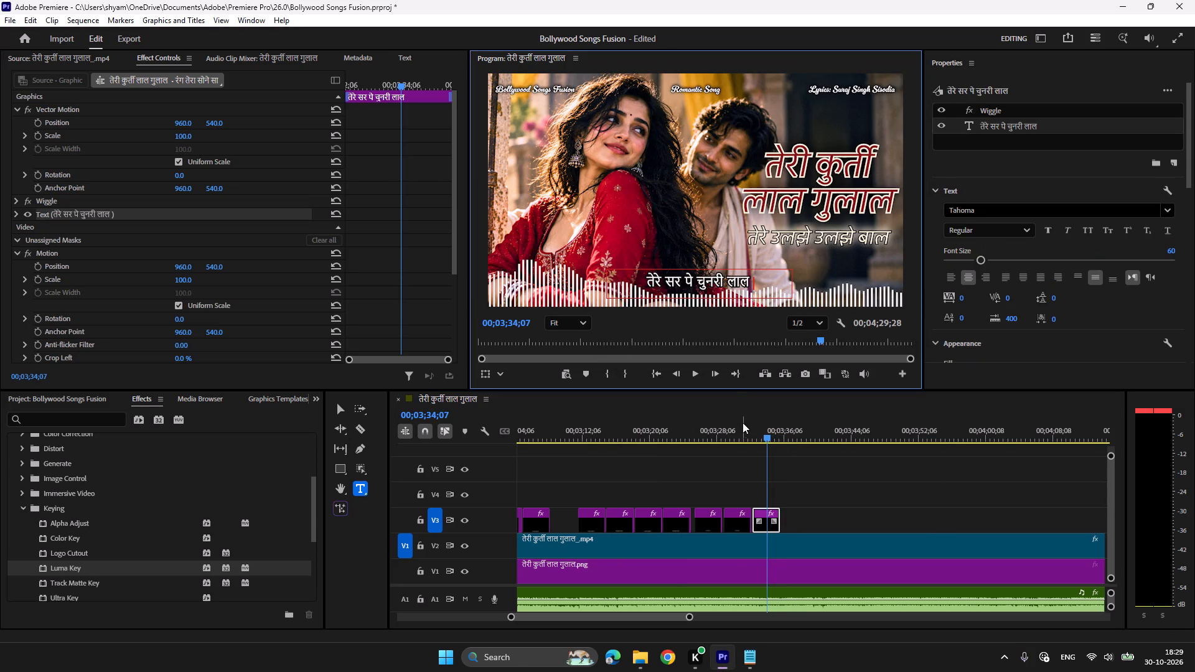
left_click(748, 426)
key("space")
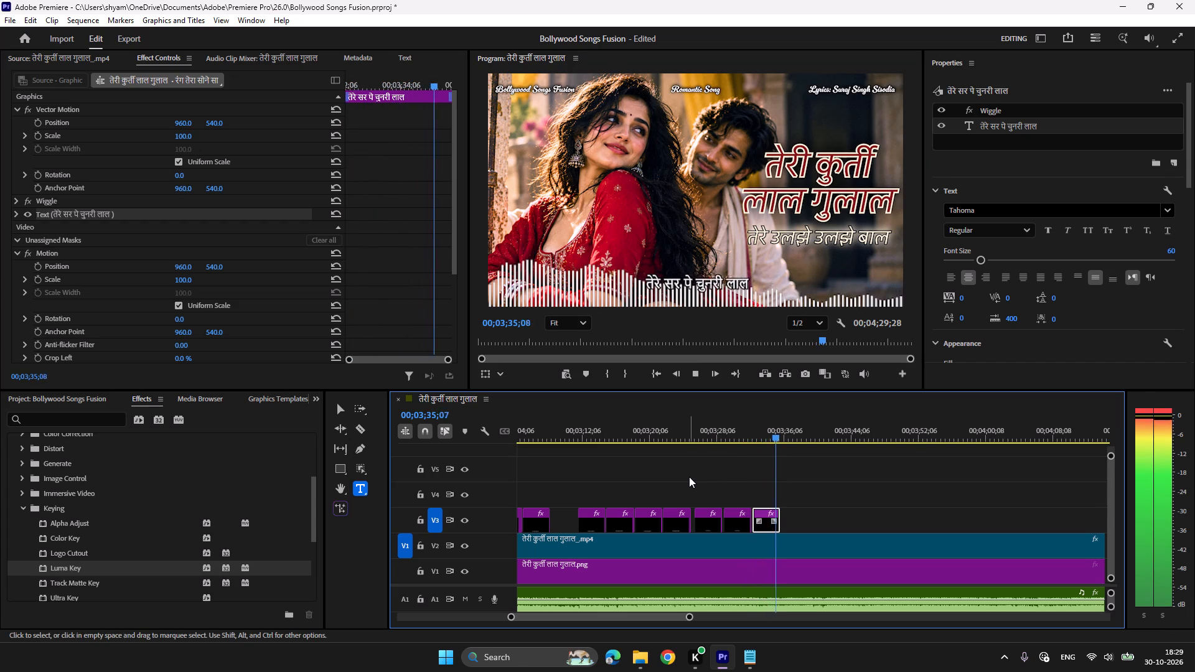
key("space")
Paste copies of the earlier chorus captions तेरी कुर्ती लाल गुलाल and तेरे उलझे उलझे बाल on V3 at 00;03;39;03 and play through them.
key("space")
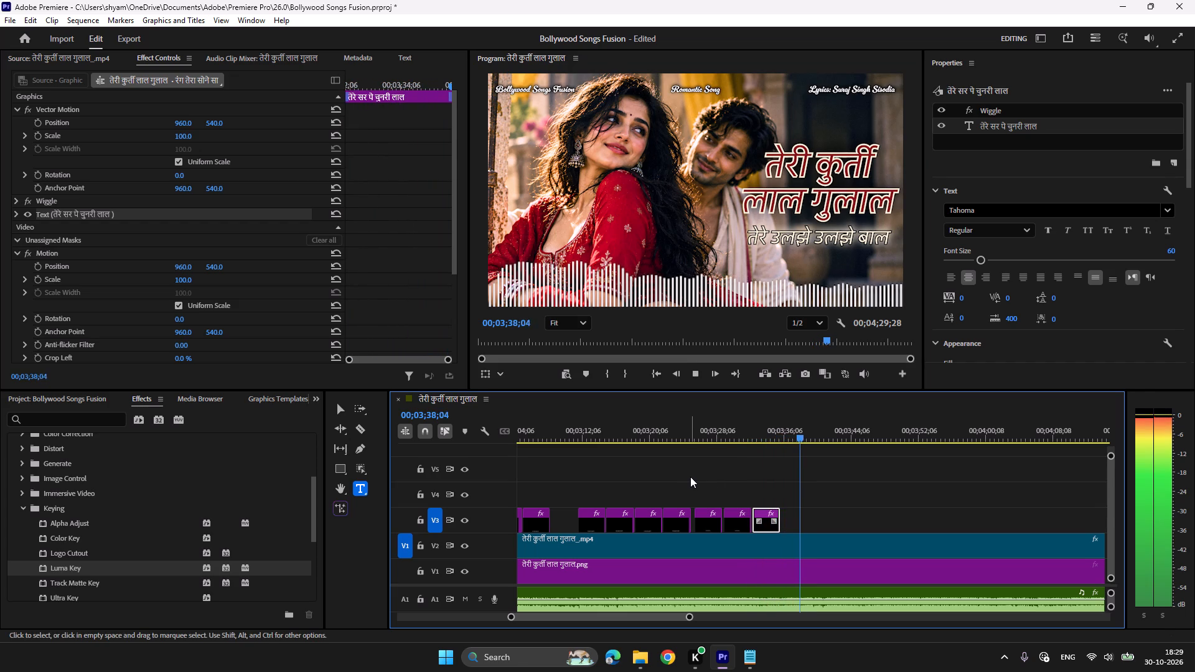
key("space")
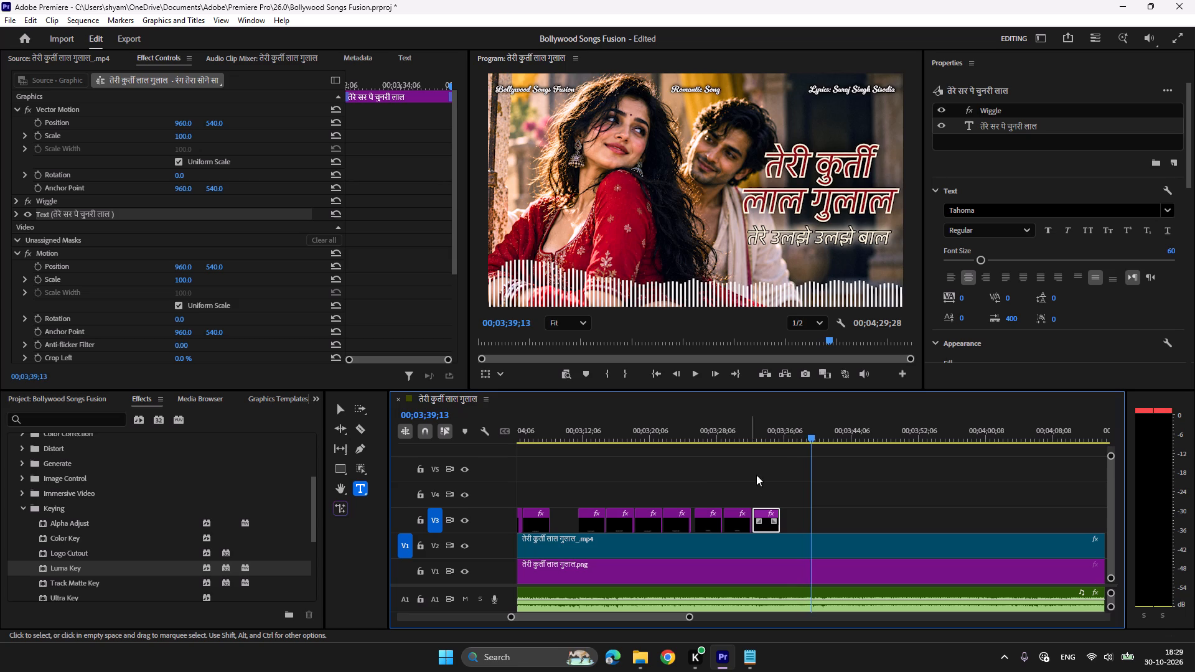
left_click(805, 430)
key("space")
key("space")
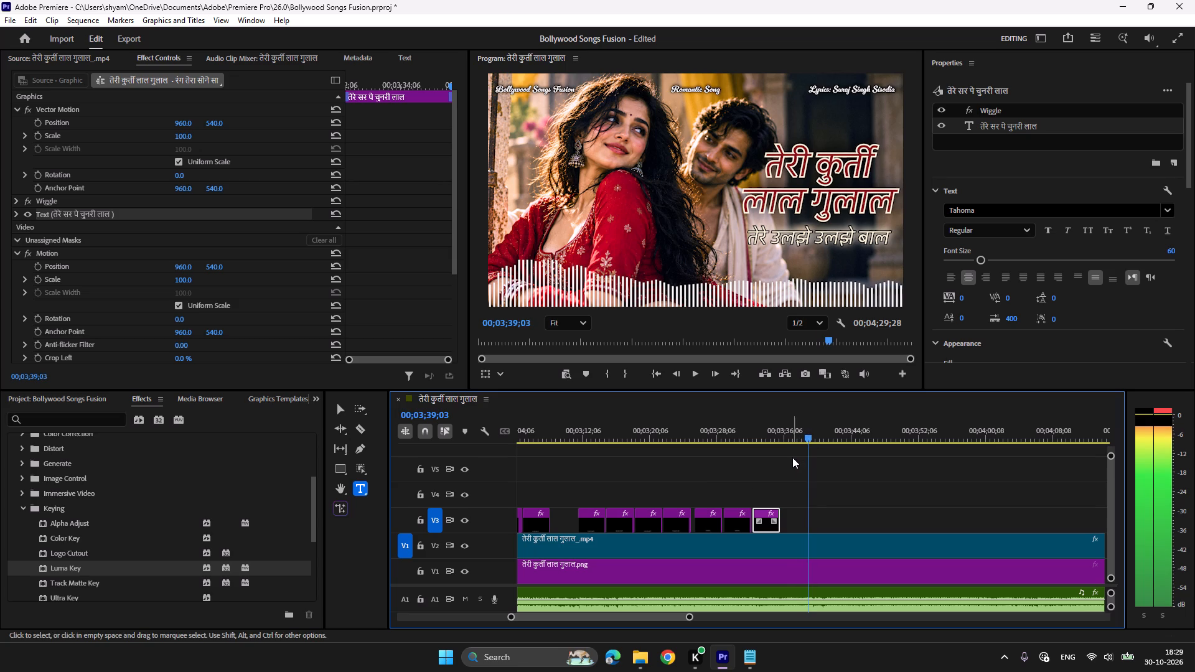
scroll(792, 457, "up", 14)
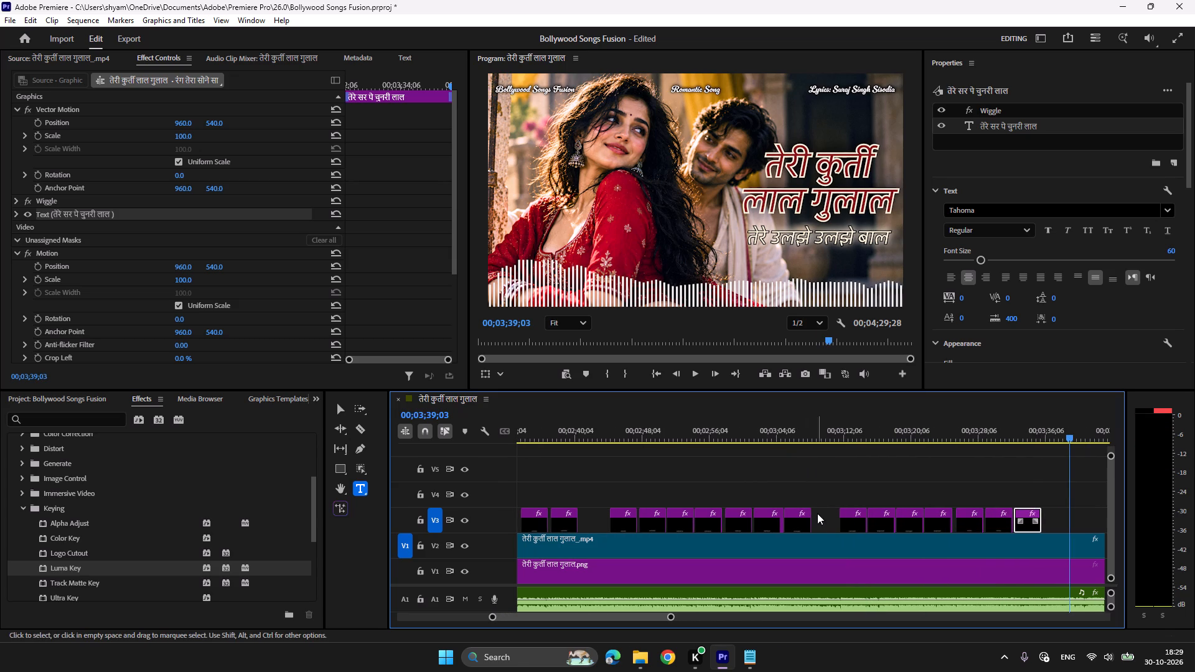
left_click_drag(819, 516, 774, 500)
key("ctrl+c")
key("ctrl+v")
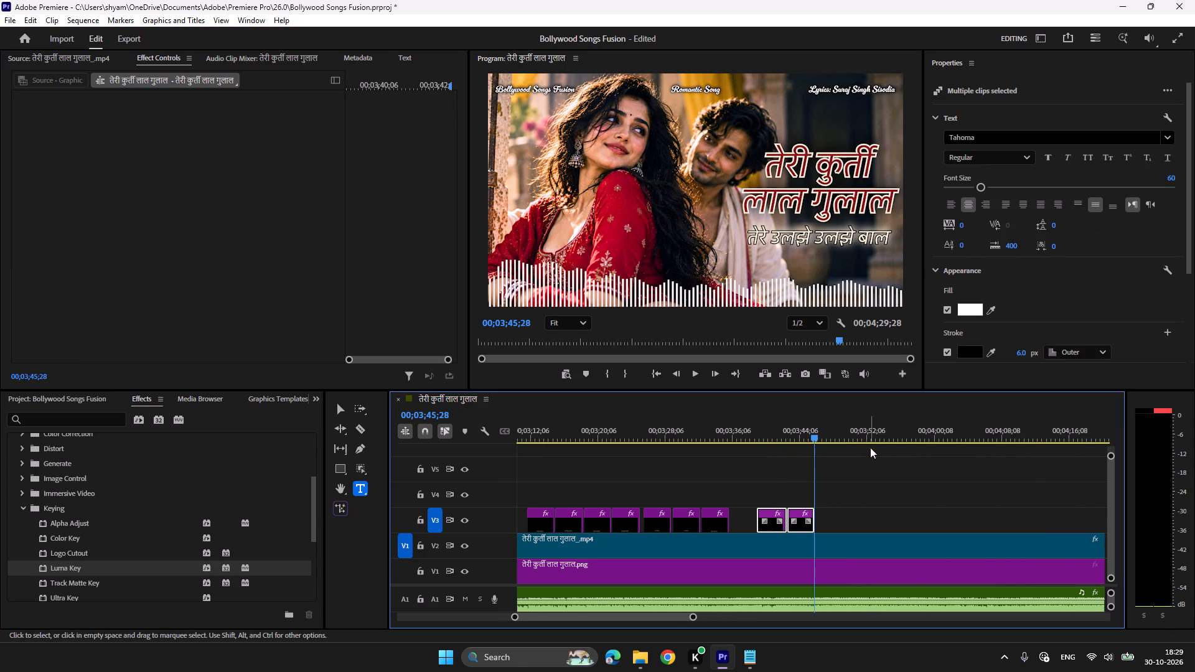
left_click(757, 423)
key("space")
scroll(799, 474, "down", 4)
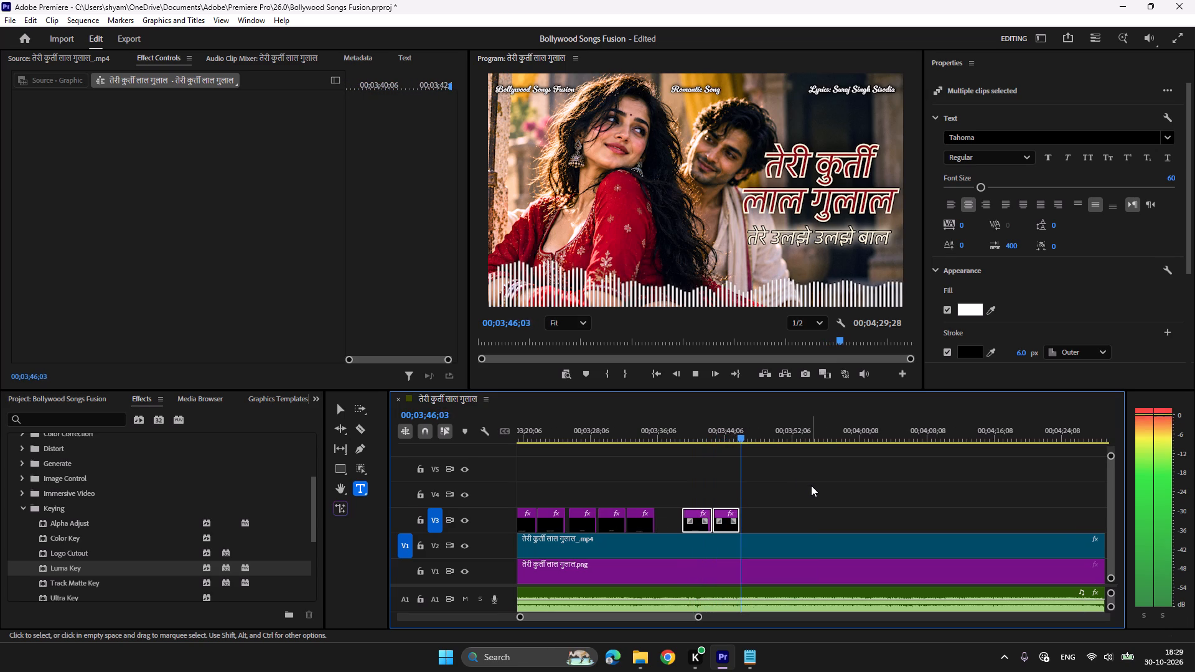
Duplicate the same two chorus captions on V3 at about 00;03;46;00 for the repeat and play through them.
key("space")
key("ctrl+c")
key("ctrl+v")
left_click(741, 434)
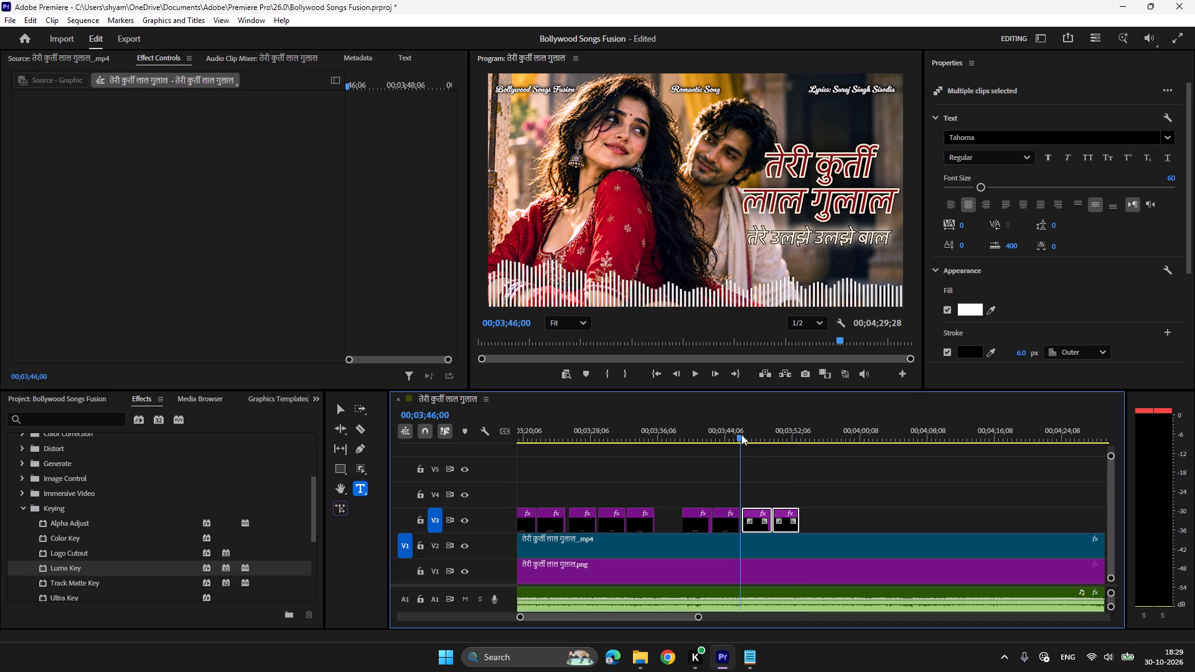
key("space")
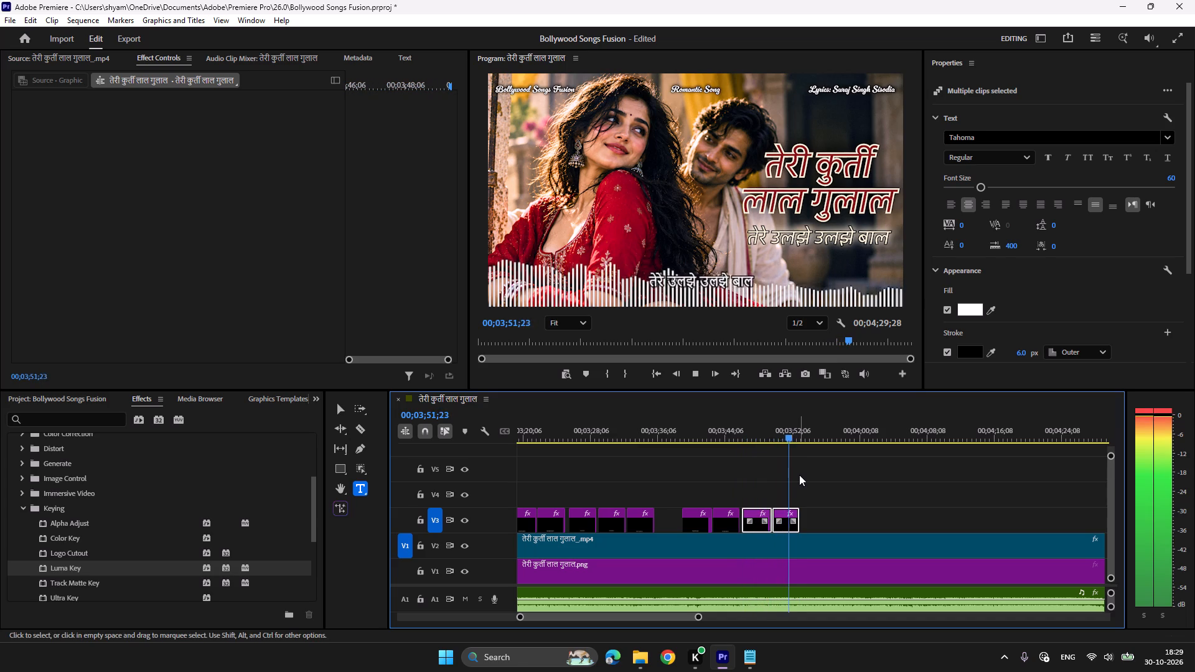
key("space")
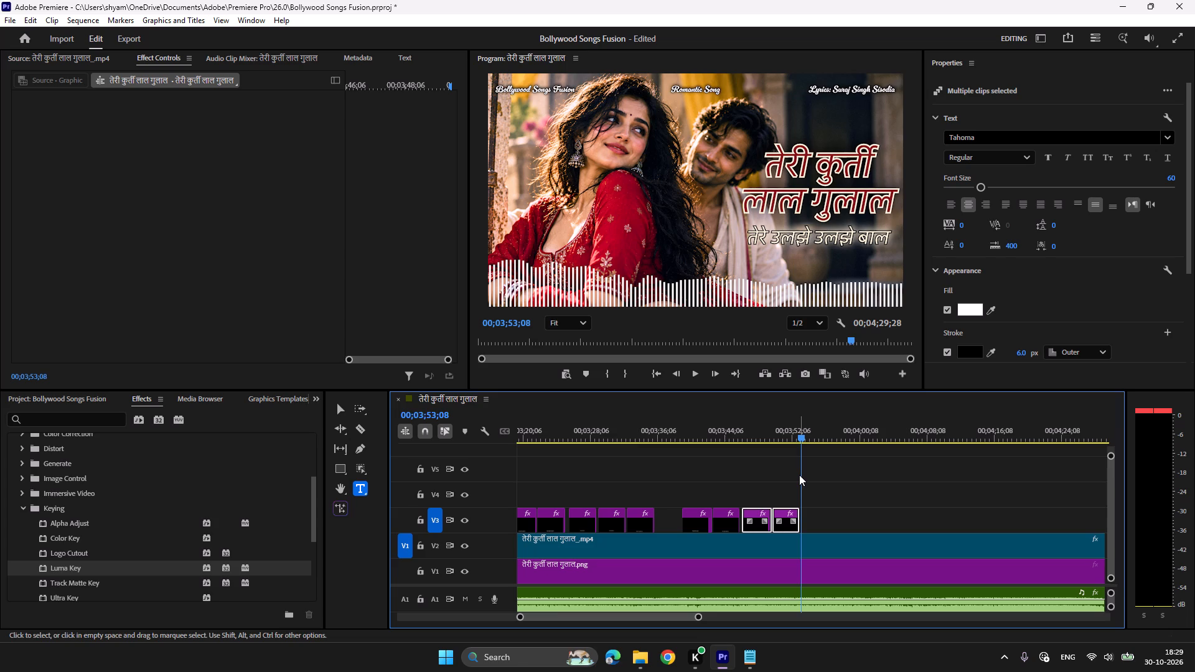
Copy the last five captions of the first verse, ending near 00;01;18, to V3 at 00;03;53;03 and preview them against the singing.
left_click(796, 434)
key("space")
key("space")
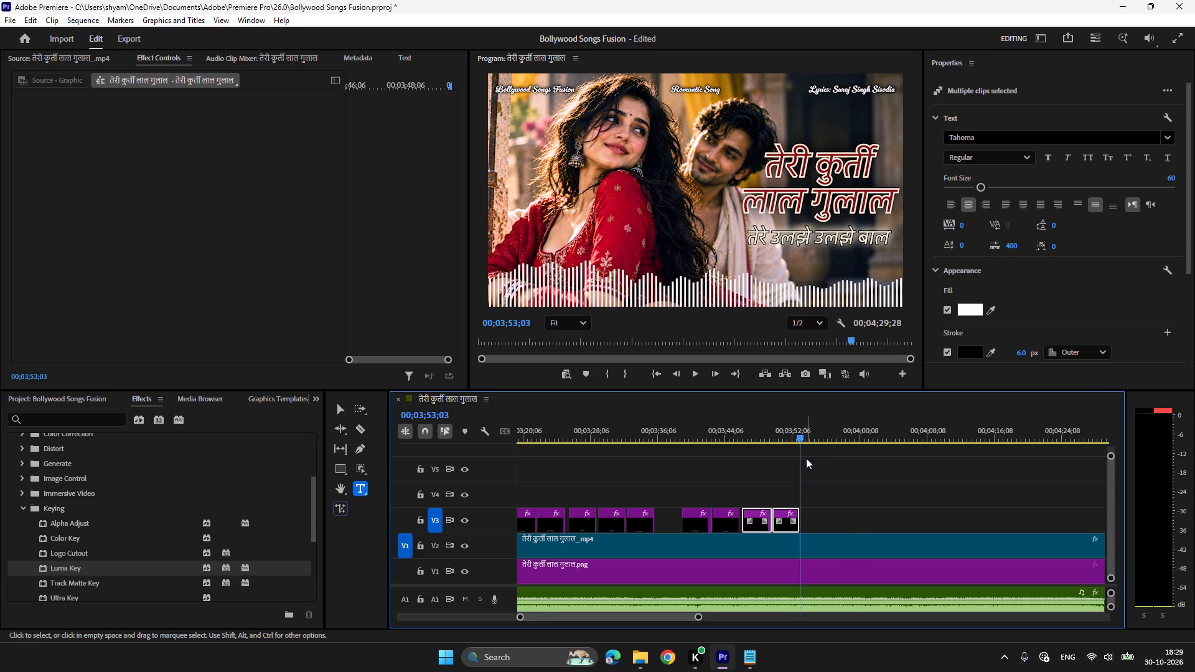
scroll(753, 538, "up", 5)
left_click_drag(645, 617, 468, 606)
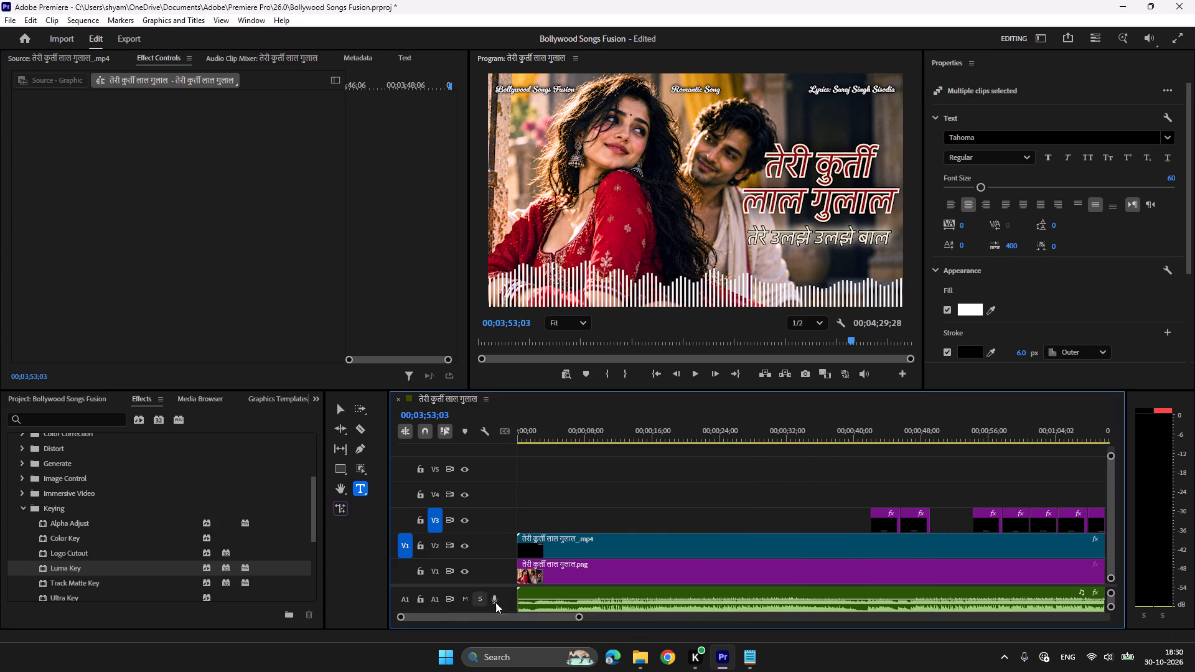
scroll(762, 464, "down", 13)
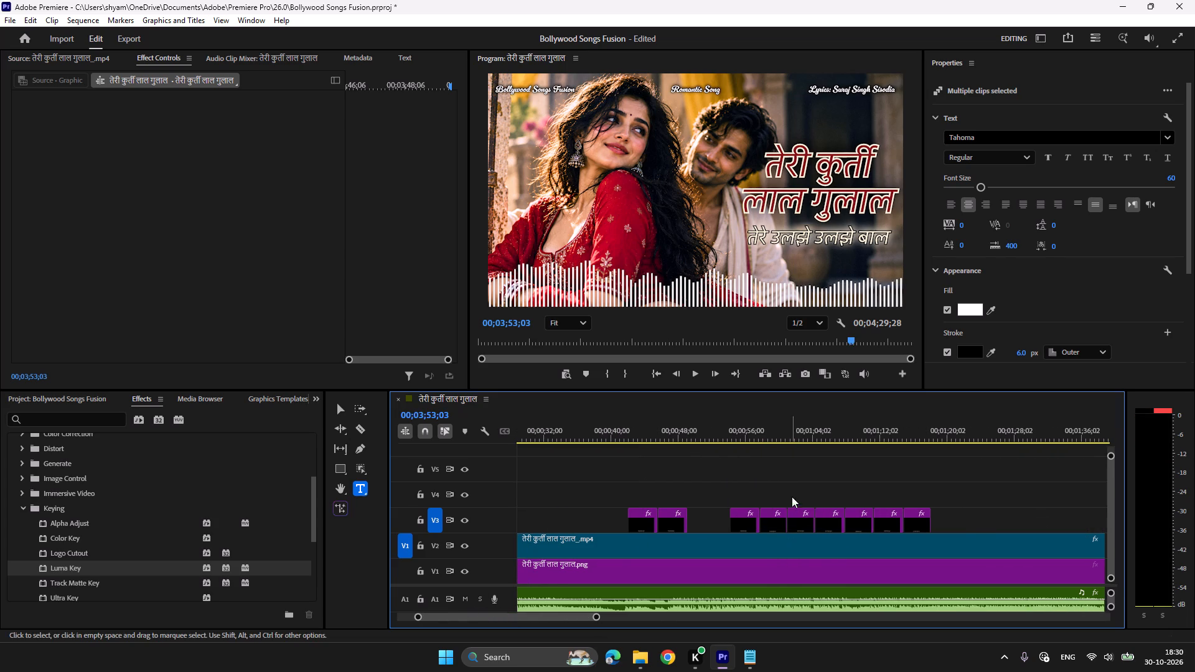
left_click_drag(797, 490, 905, 521)
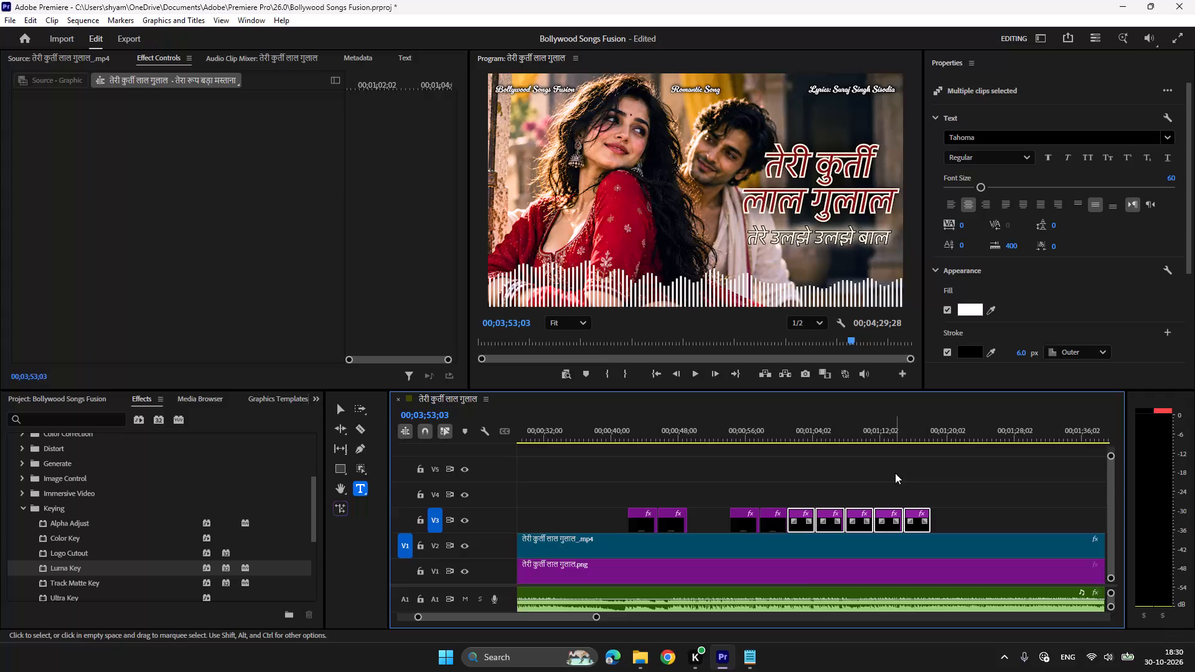
key("ctrl+c")
key("ctrl+v")
left_click(673, 434)
key("space")
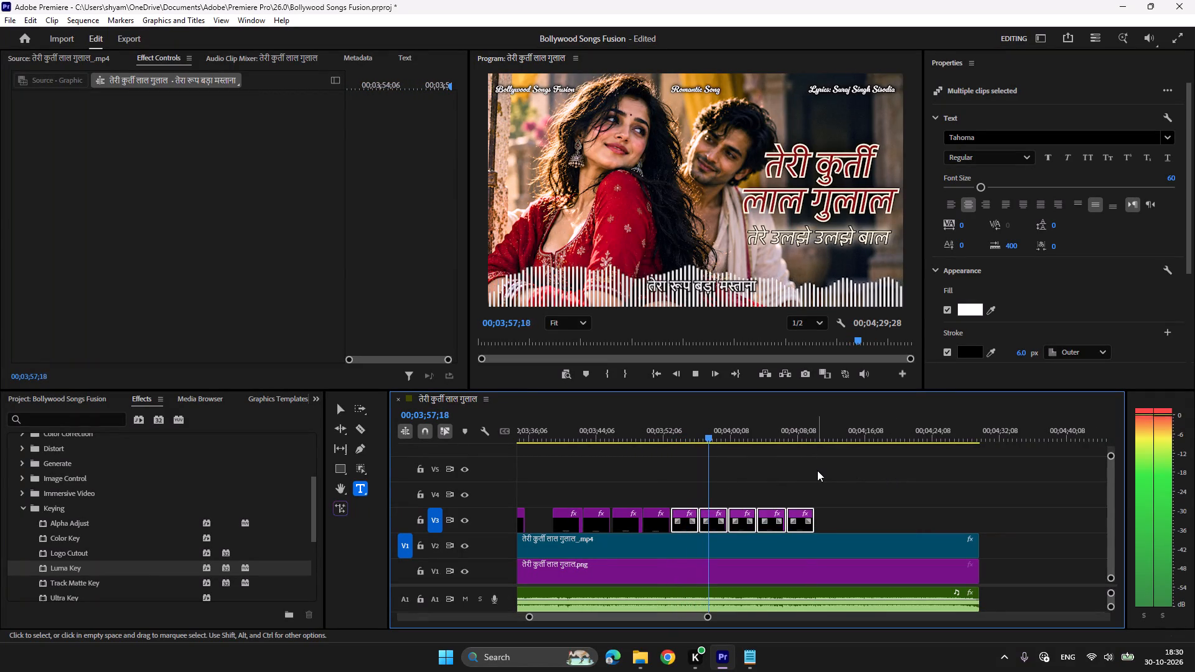
key("space")
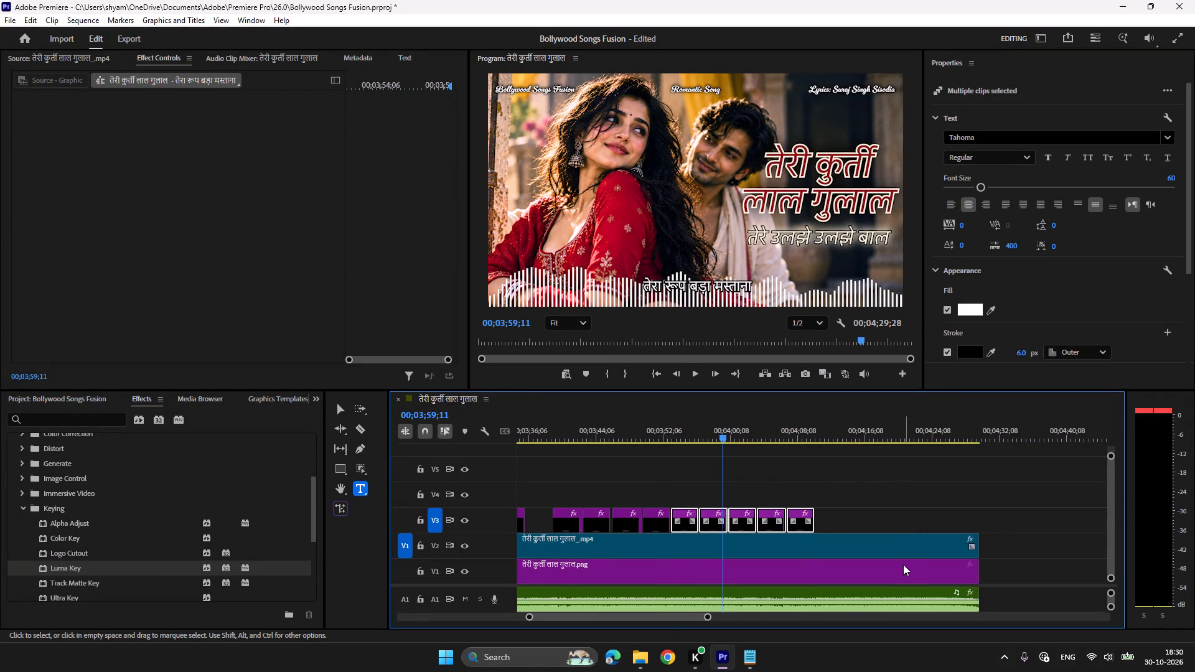
Set the song audio clip's volume on A1 to 4 dB and play on through the remaining captions.
left_click(906, 592)
left_click(1122, 139)
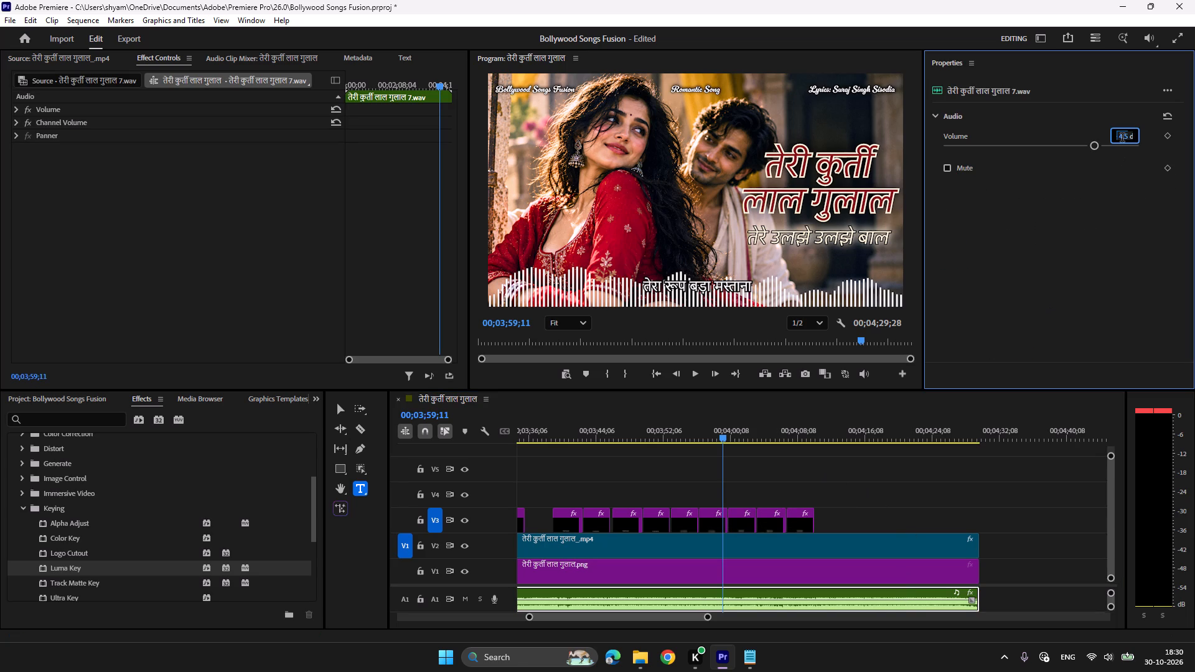
key("4")
key("Return")
key("space")
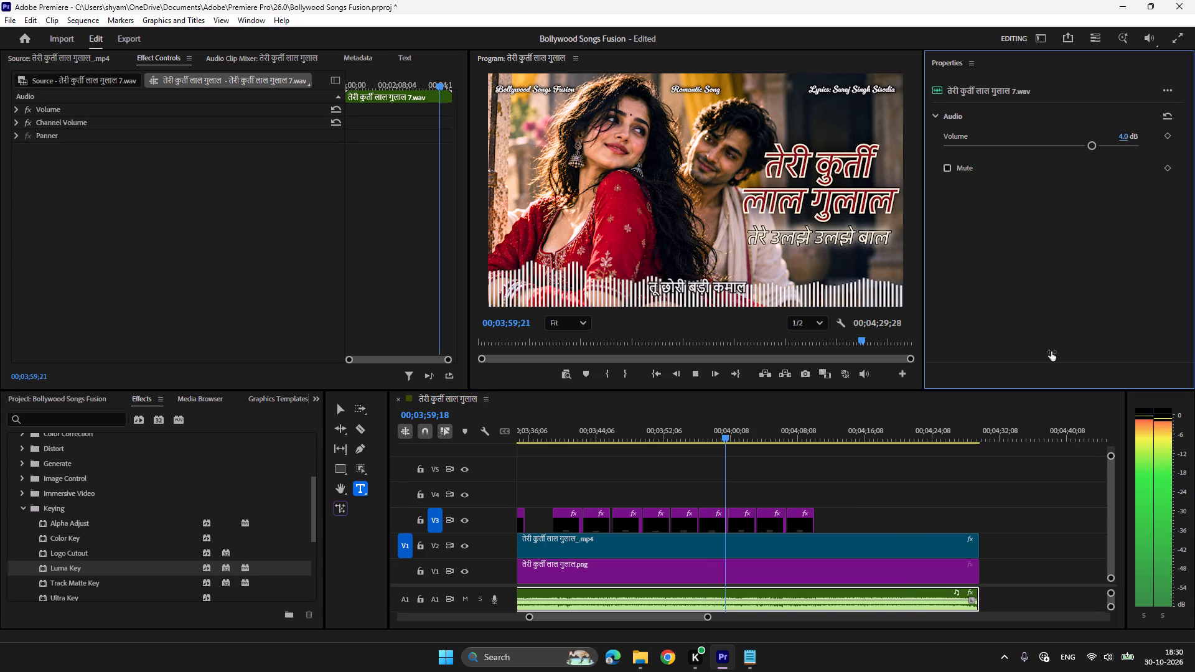
key("space")
key("space")
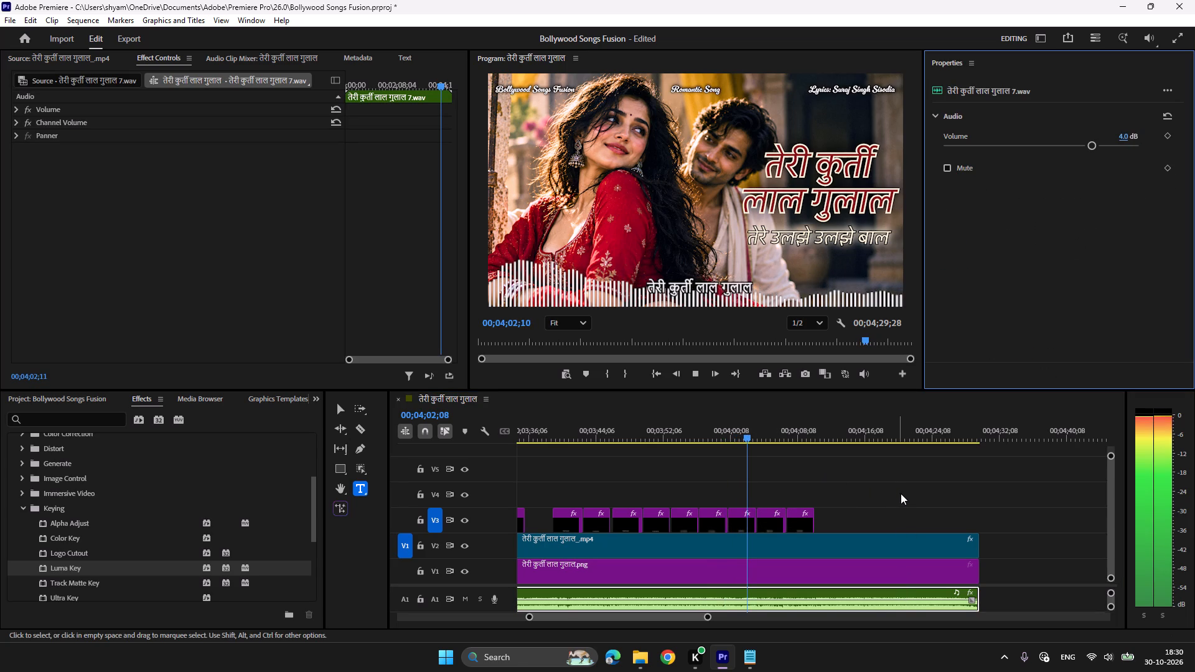
key("space")
key("space")
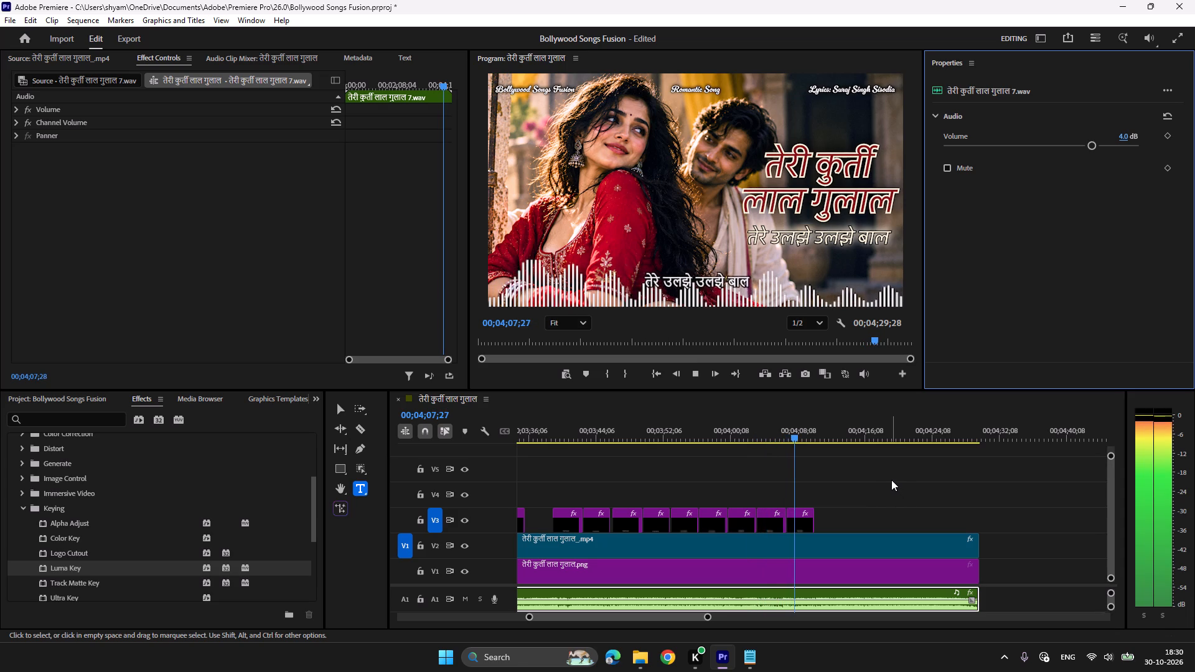
left_click(886, 480)
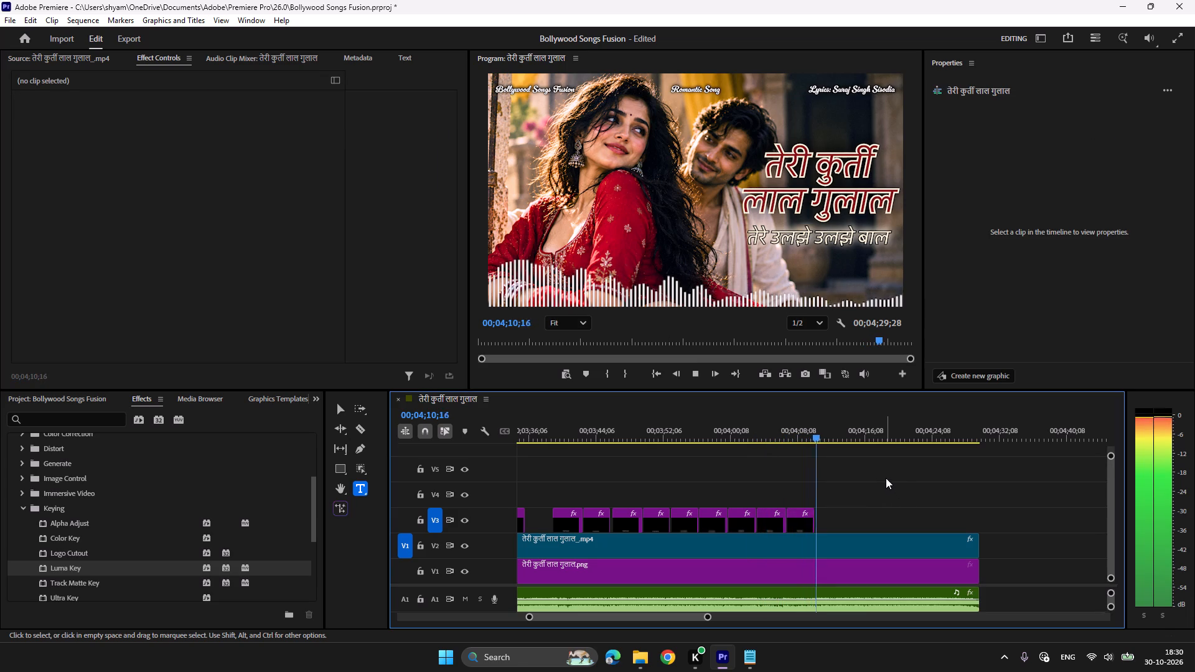
Replay the closing captions, extend the last तेरे उलझे उलझे बाल caption on V3 to 00;04;12;12, and preview its ending.
key("space")
left_click(770, 429)
key("space")
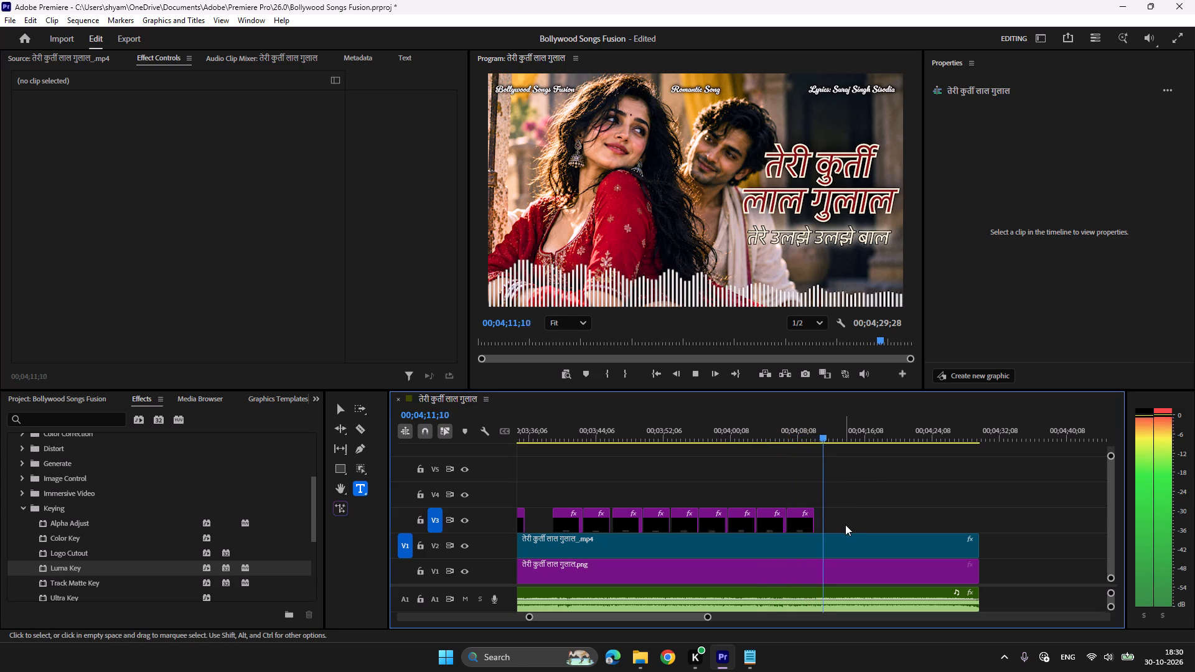
key("space")
left_click(808, 514)
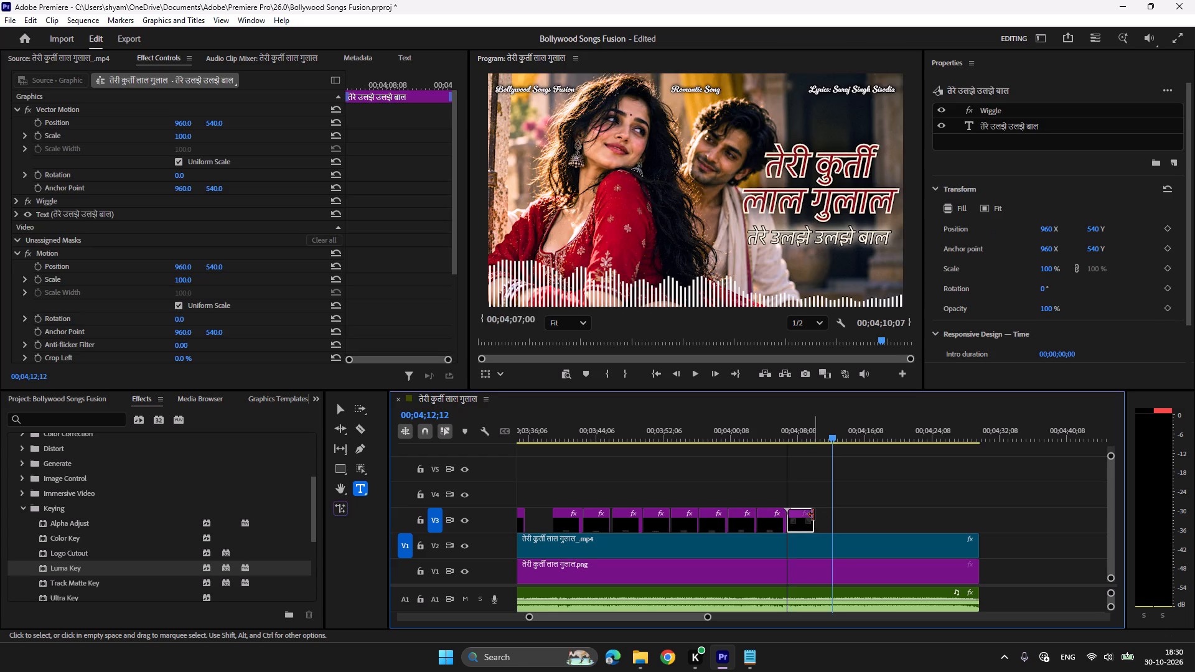
left_click_drag(813, 515, 835, 515)
key("space")
left_click(822, 431)
key("space")
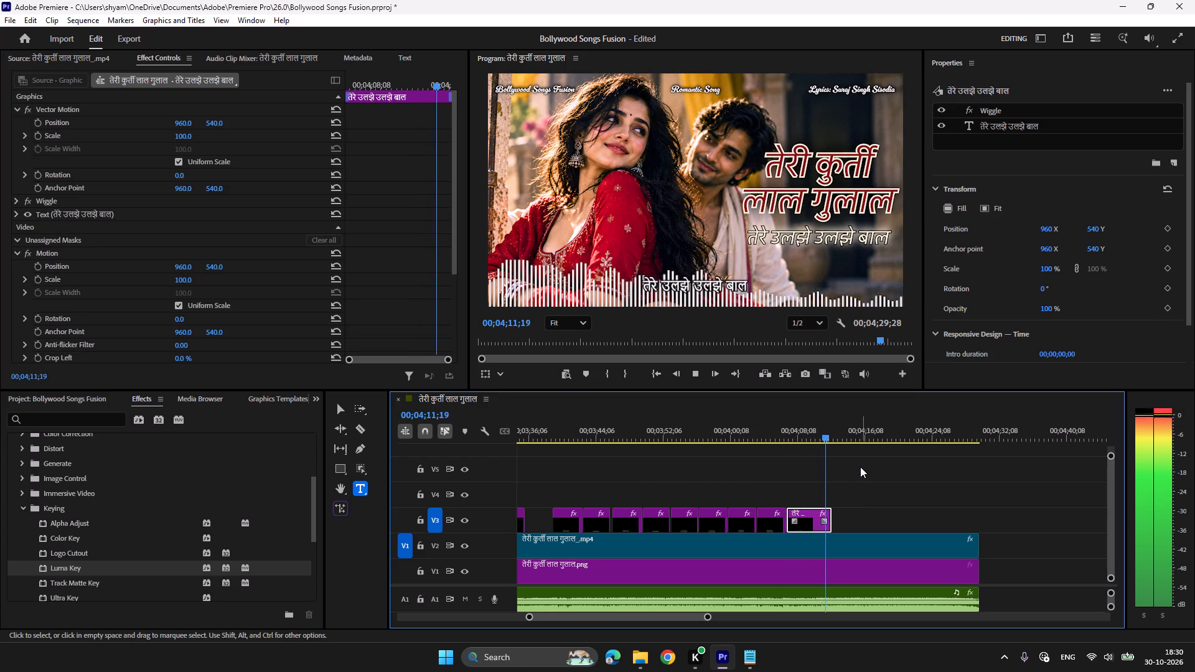
Save the project.
key("ctrl+s")
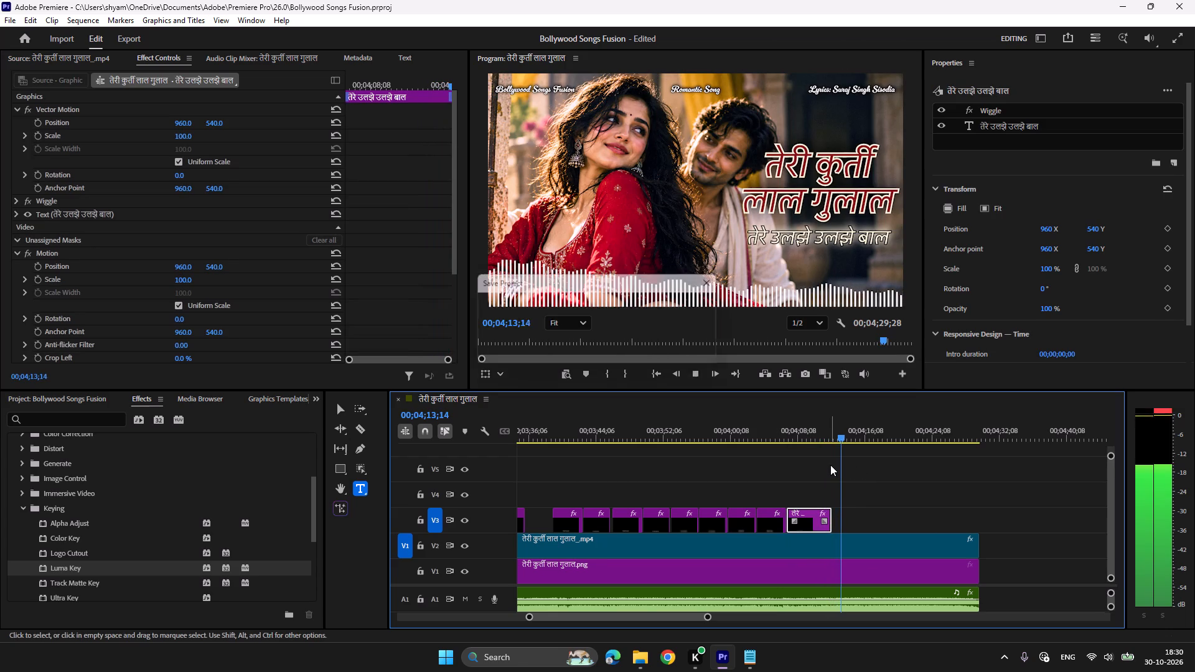
Play the final section to the end of the sequence to check the song's ending and audio level.
key("space")
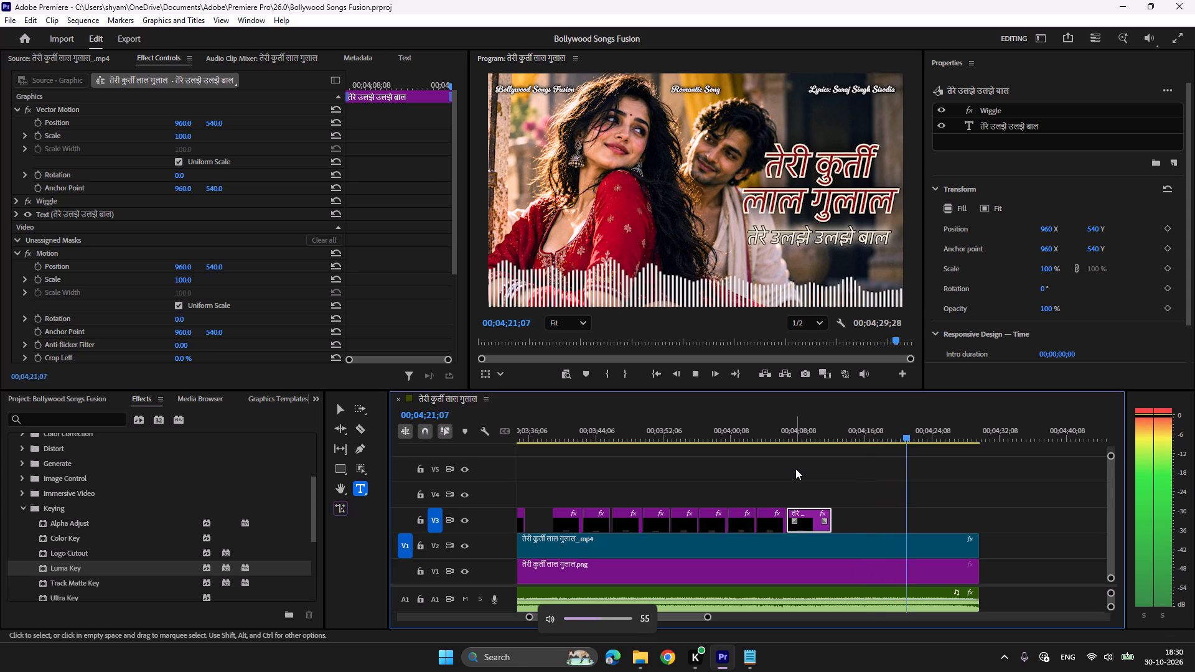
key("space")
left_click(802, 469)
left_click(895, 414)
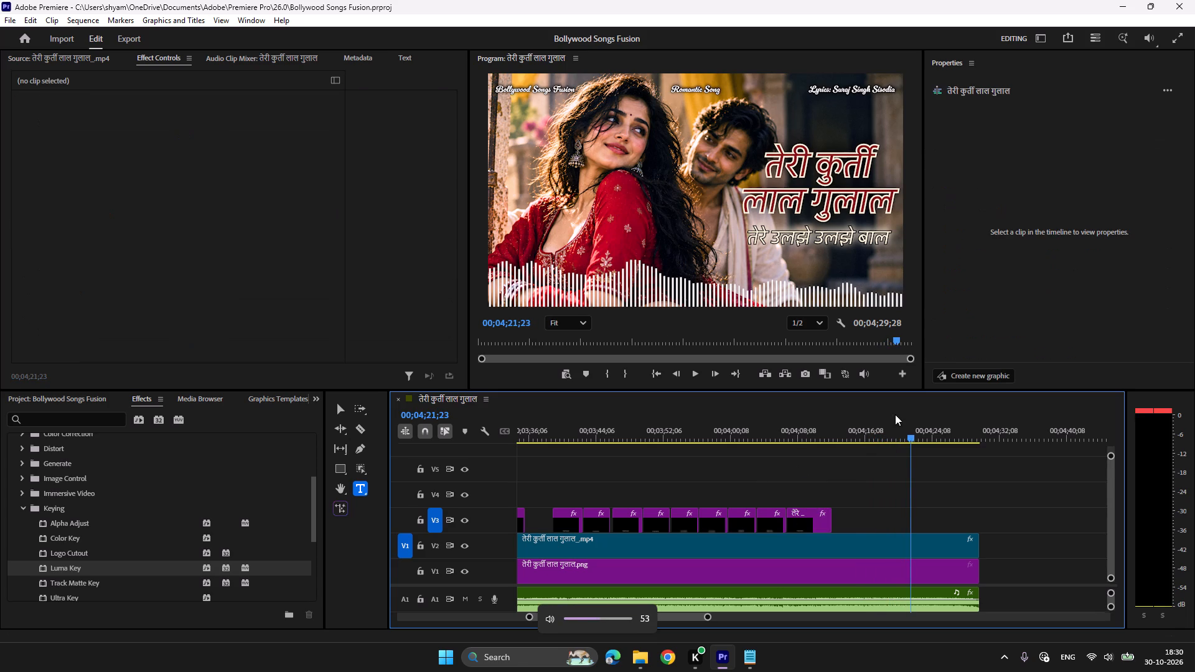
left_click(895, 432)
key("space")
left_click(926, 590)
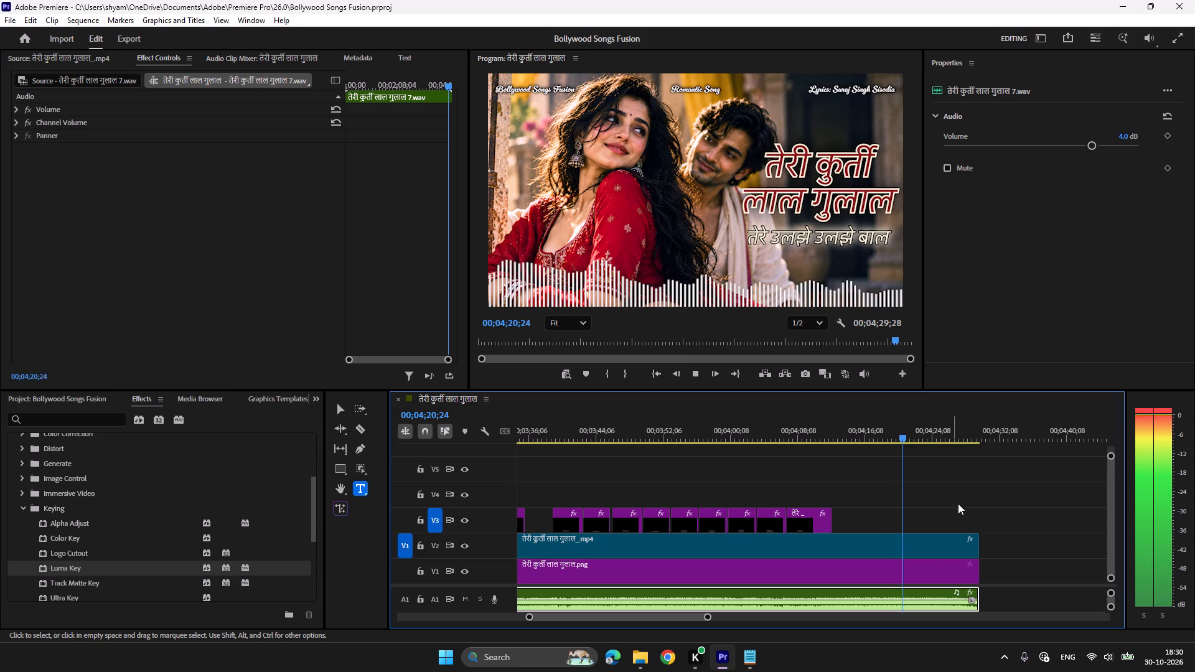
key("space")
key("space")
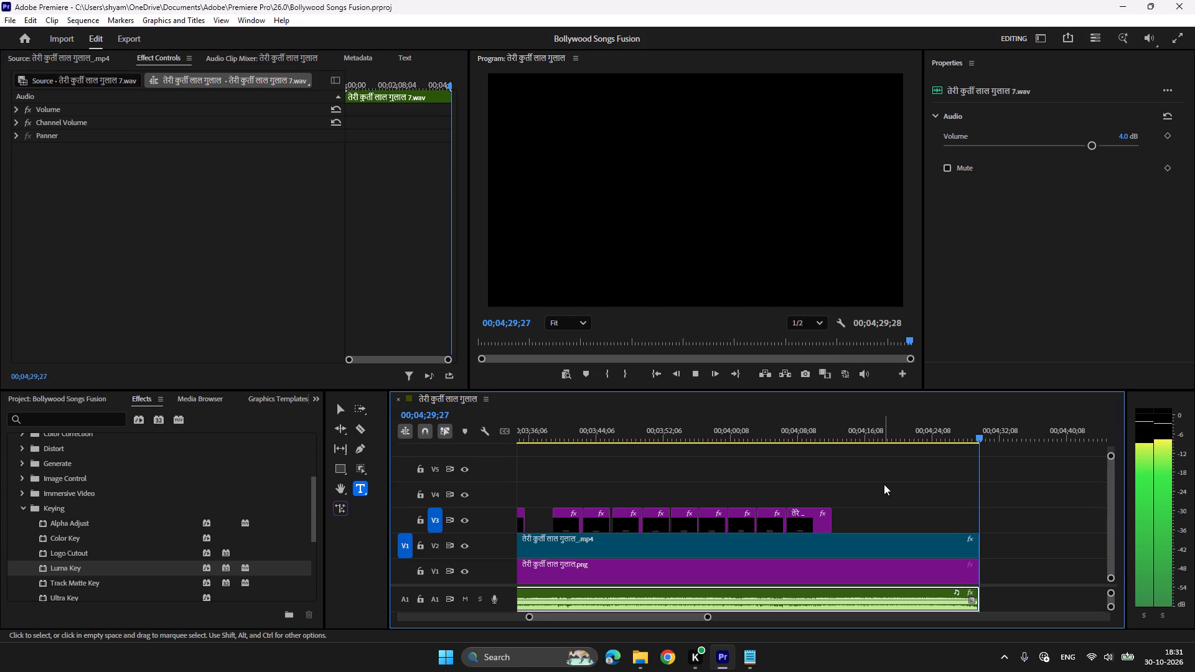
Add a Cross Dissolve to the ends of the last V3 caption, the V2 waveform and the V1 artwork, and play the ending.
scroll(77, 525, "down", 16)
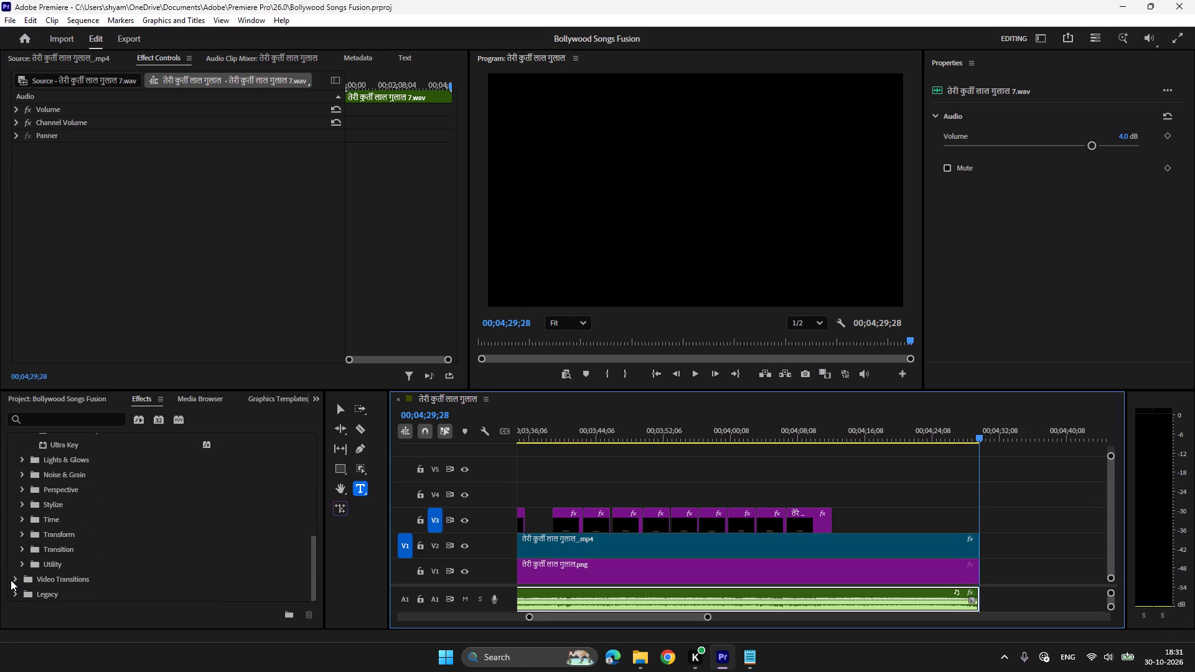
left_click(11, 580)
scroll(90, 562, "down", 6)
left_click(22, 534)
scroll(22, 534, "down", 5)
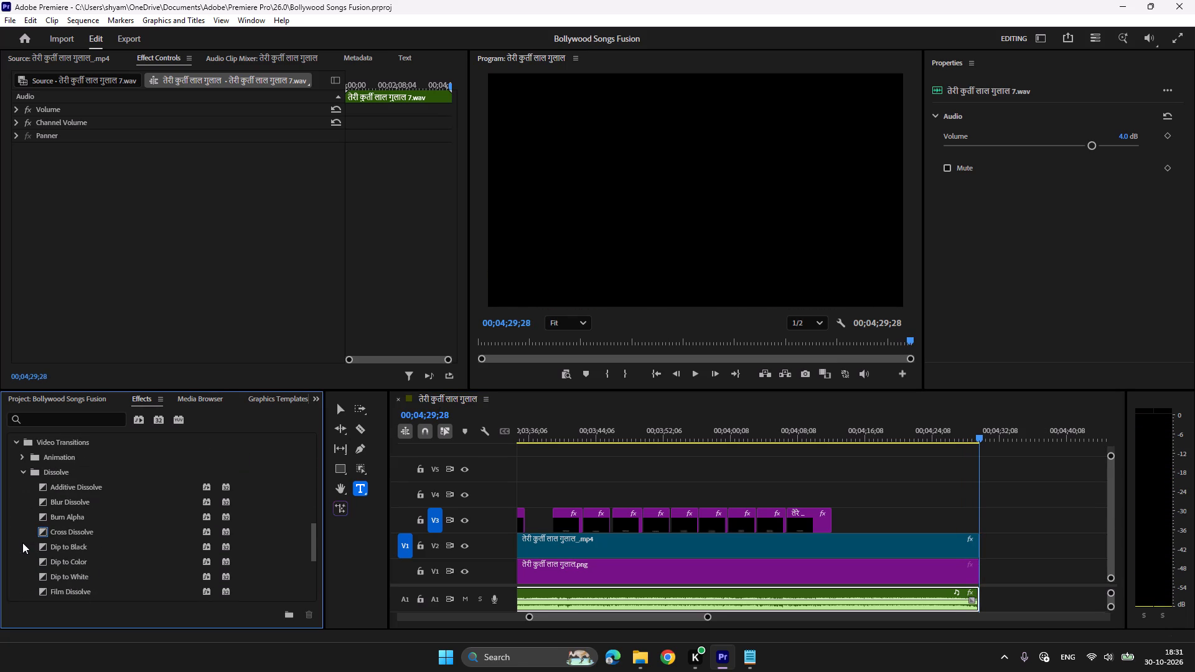
left_click_drag(85, 531, 828, 530)
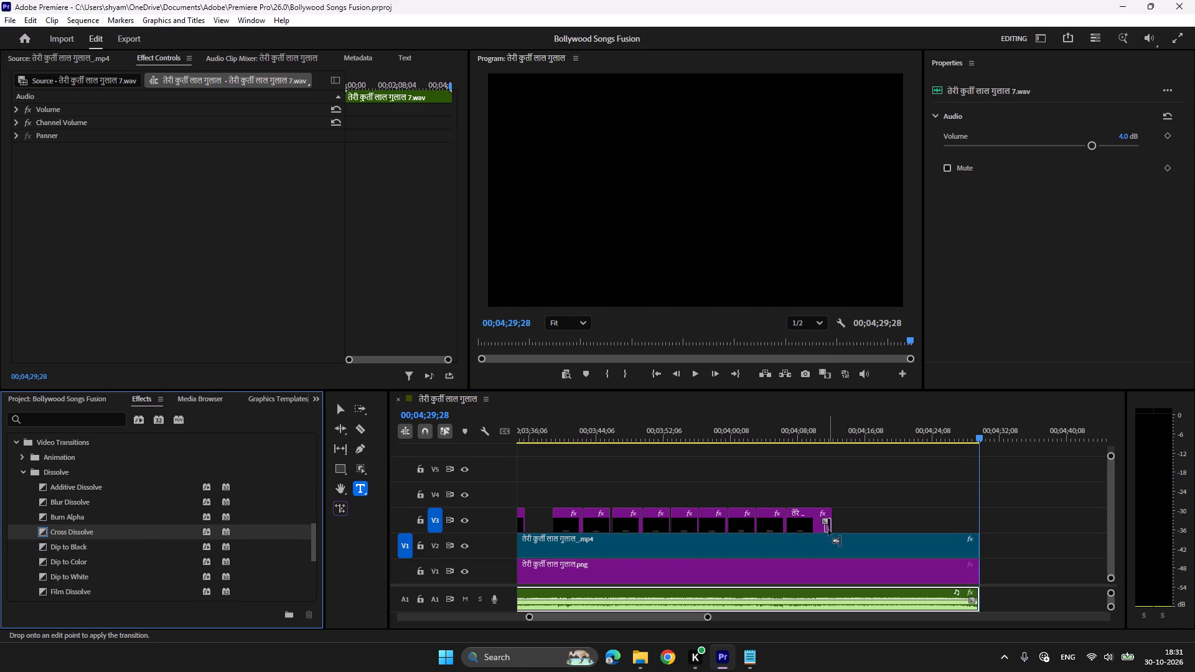
left_click_drag(828, 530, 828, 530)
left_click_drag(82, 531, 944, 554)
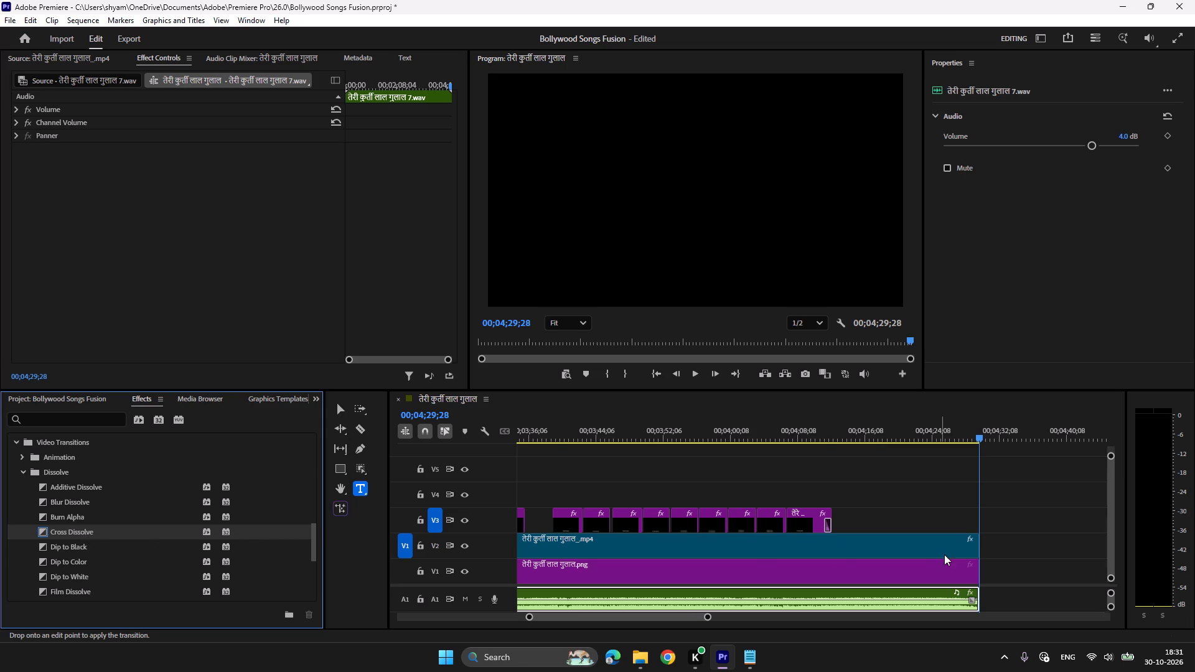
left_click_drag(944, 554, 974, 551)
left_click_drag(73, 529, 73, 528)
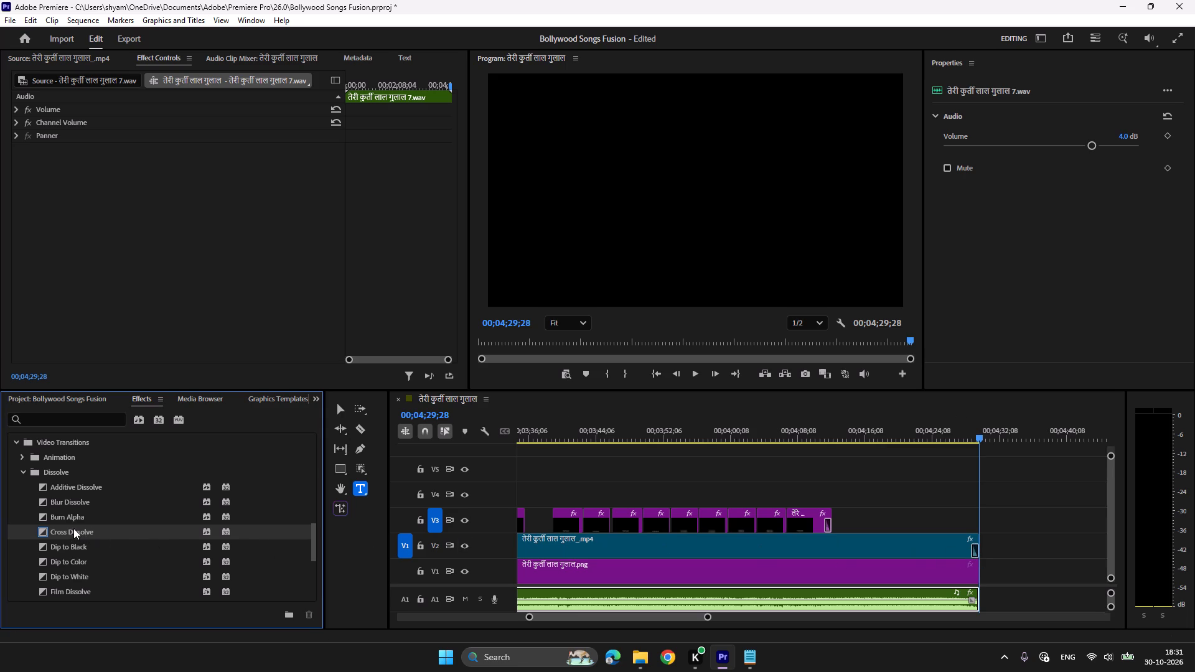
left_click_drag(73, 528, 973, 582)
left_click(968, 429)
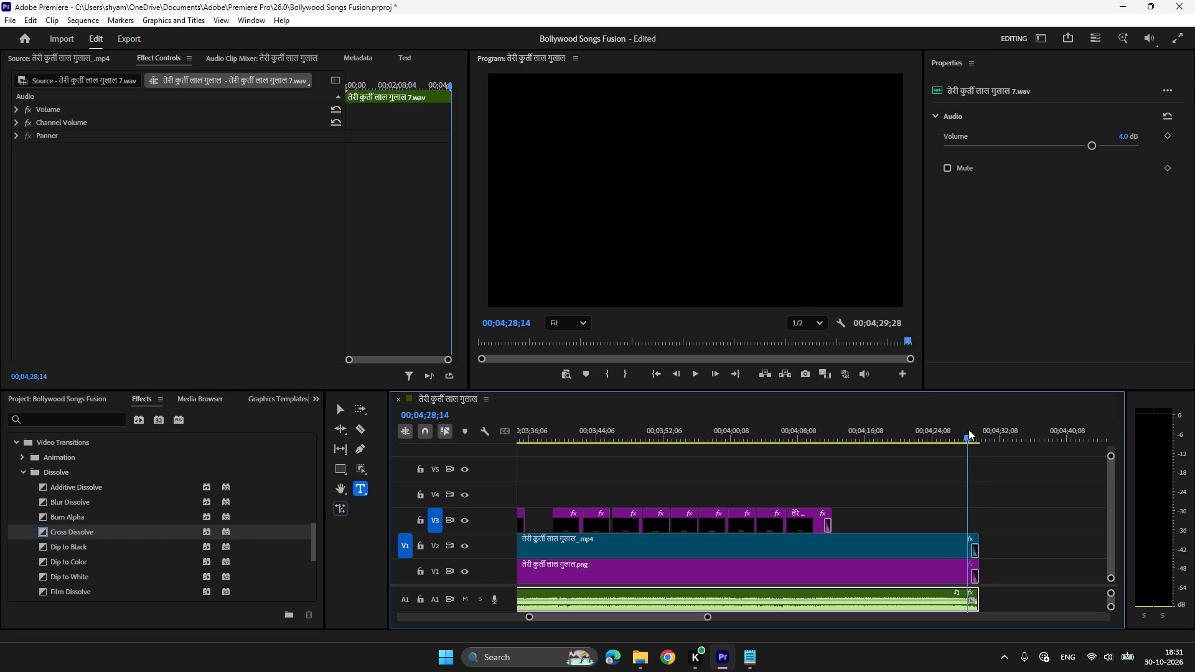
key("space")
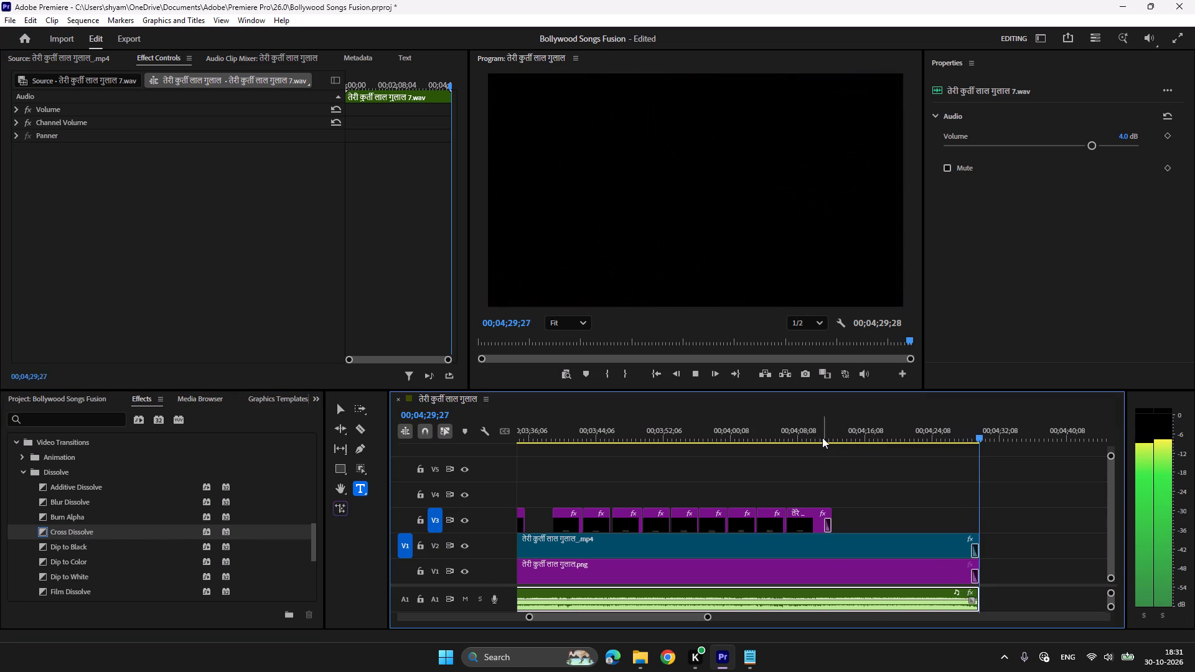
Replay the last V3 caption's dissolve and the sequence's final seconds to check the closing fade-outs.
left_click(820, 437)
key("space")
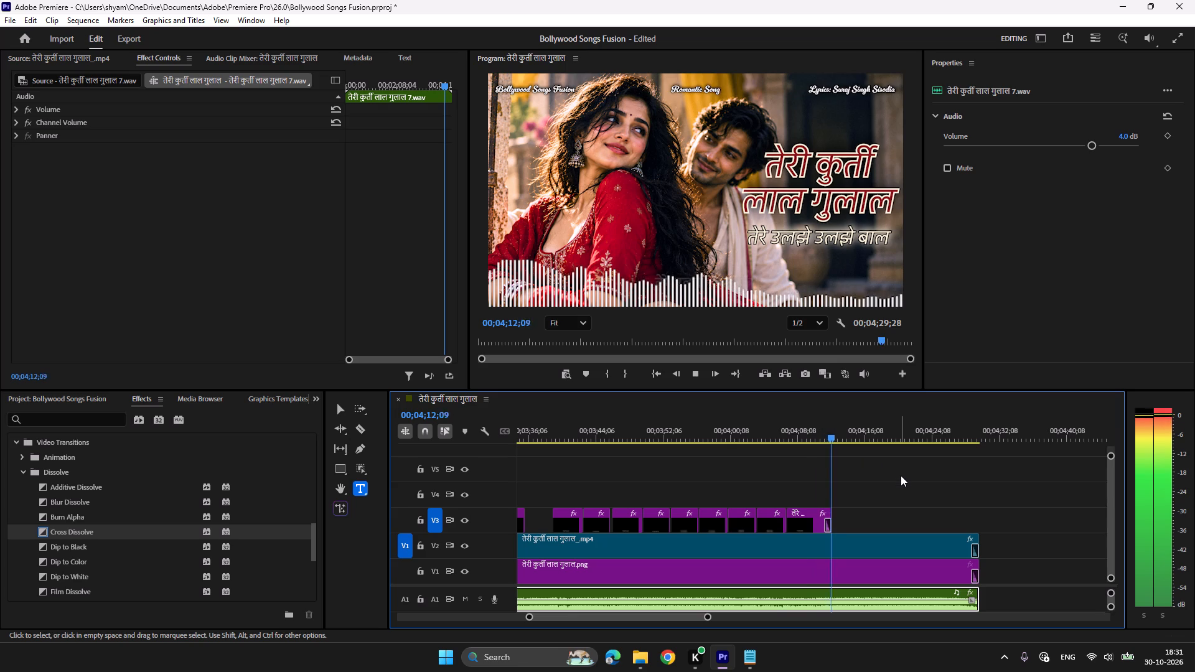
left_click(965, 437)
key("space")
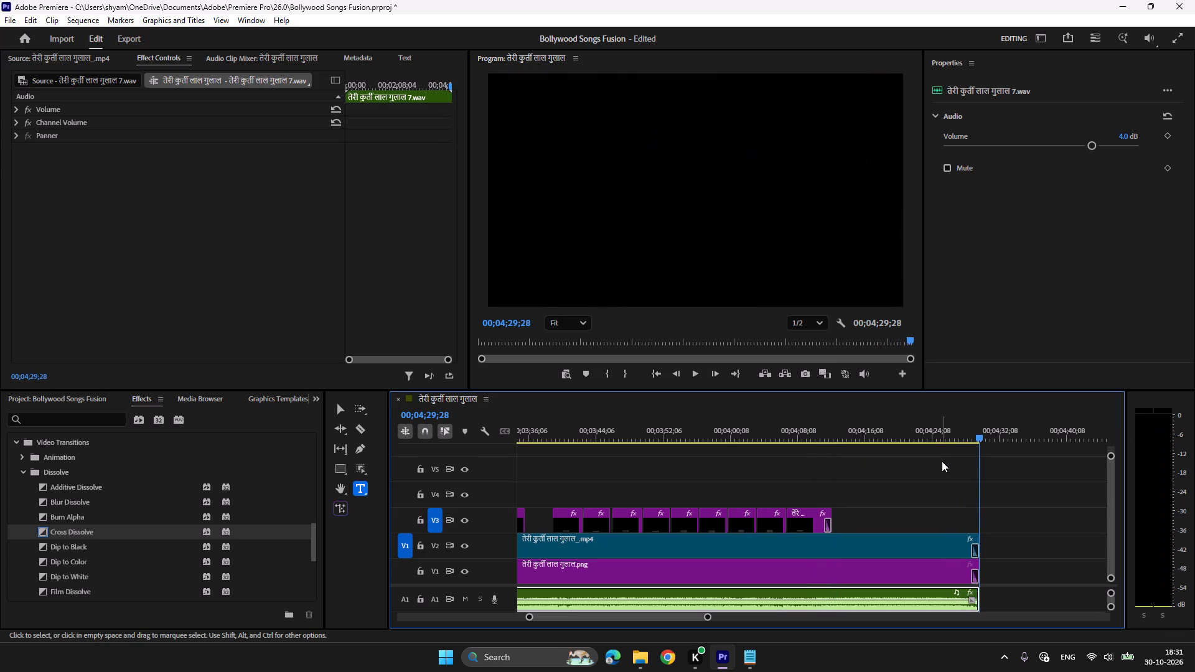
Save the project.
key("ctrl+s")
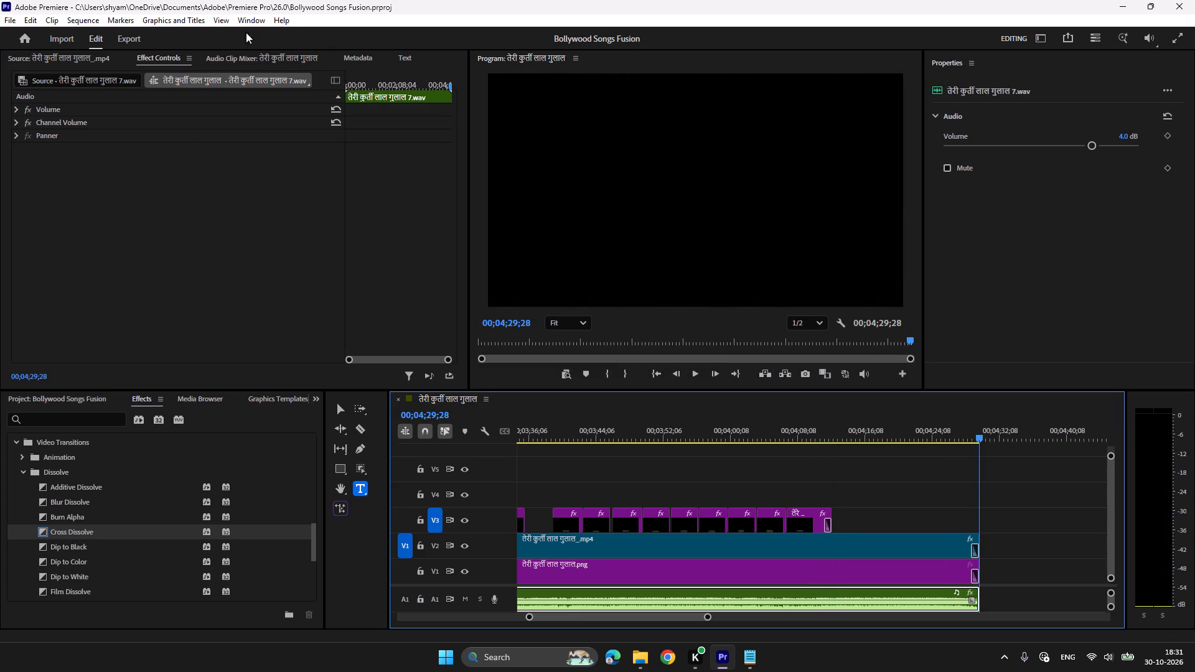
Preview a mid-song frame in the export view, rename the output तेरी कुर्ती लाल गुलाल.mp4, and export the entire sequence as H.264.
left_click(125, 36)
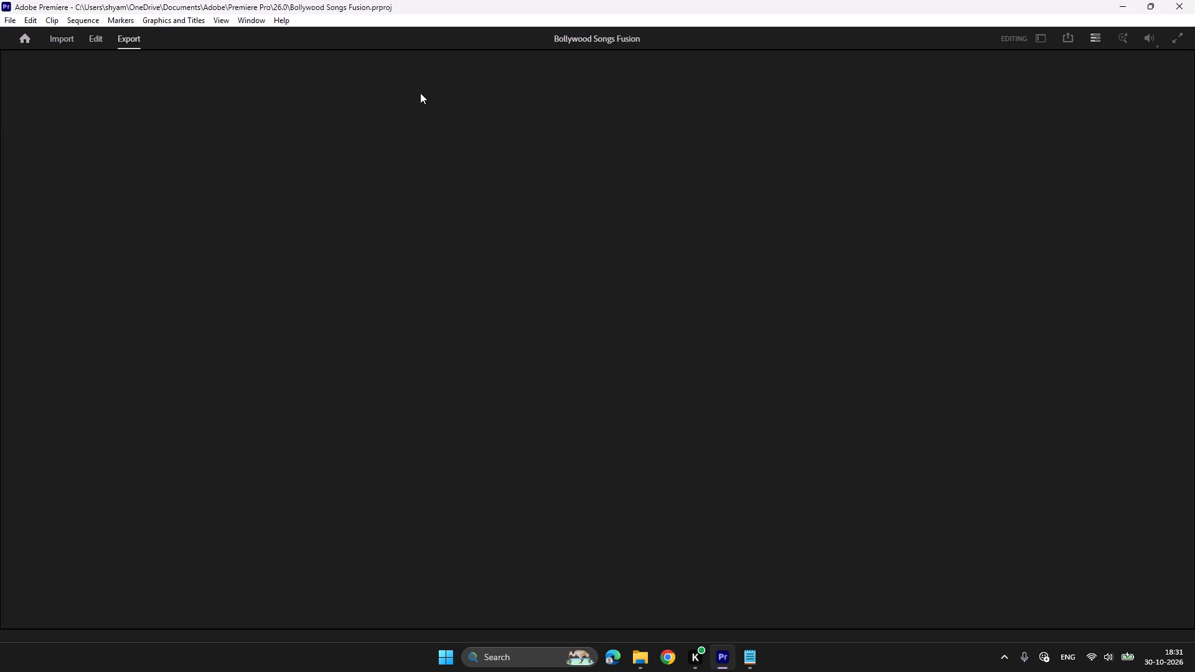
left_click(768, 413)
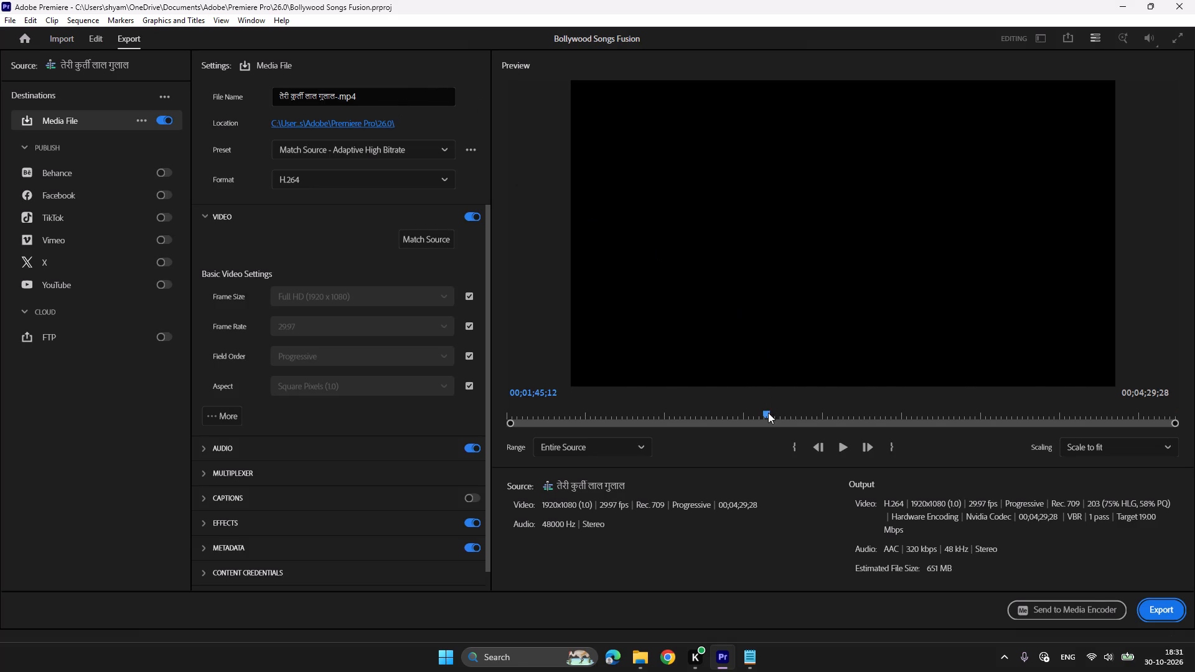
left_click(337, 98)
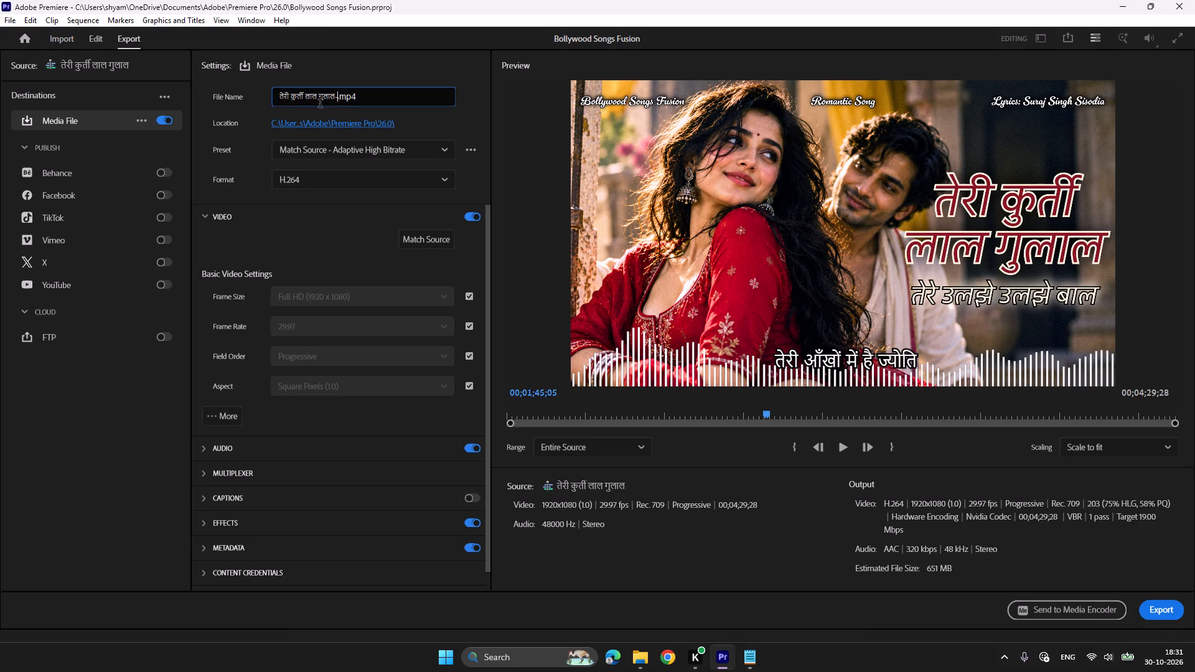
key("BackSpace")
left_click(387, 75)
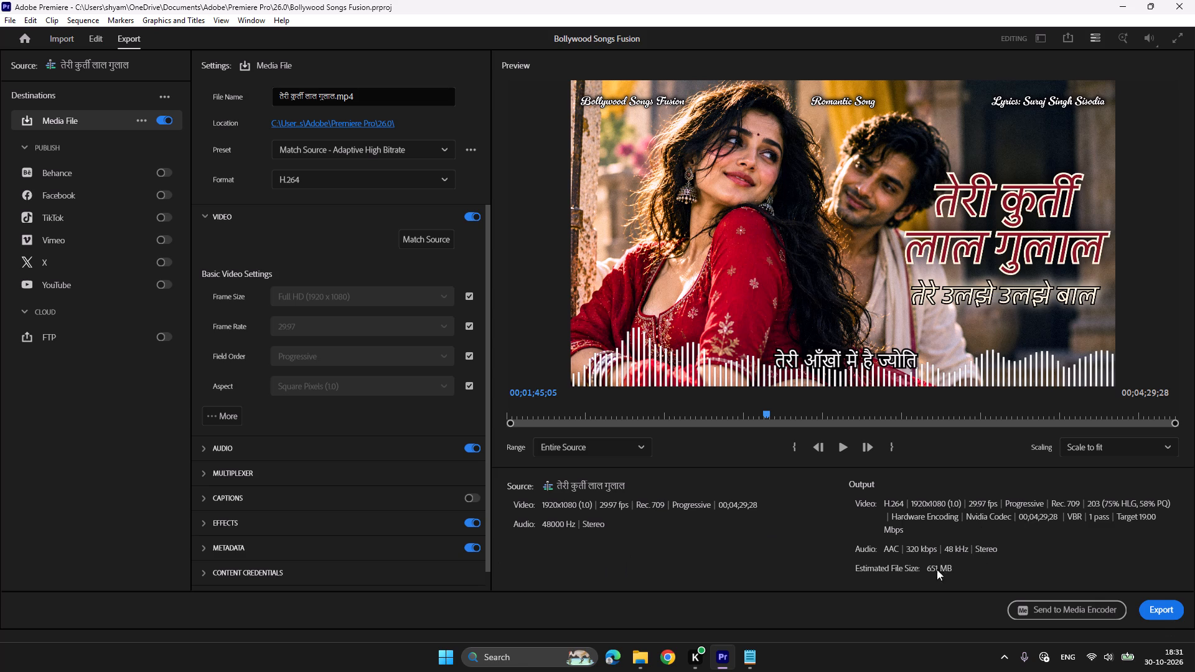
left_click(1163, 614)
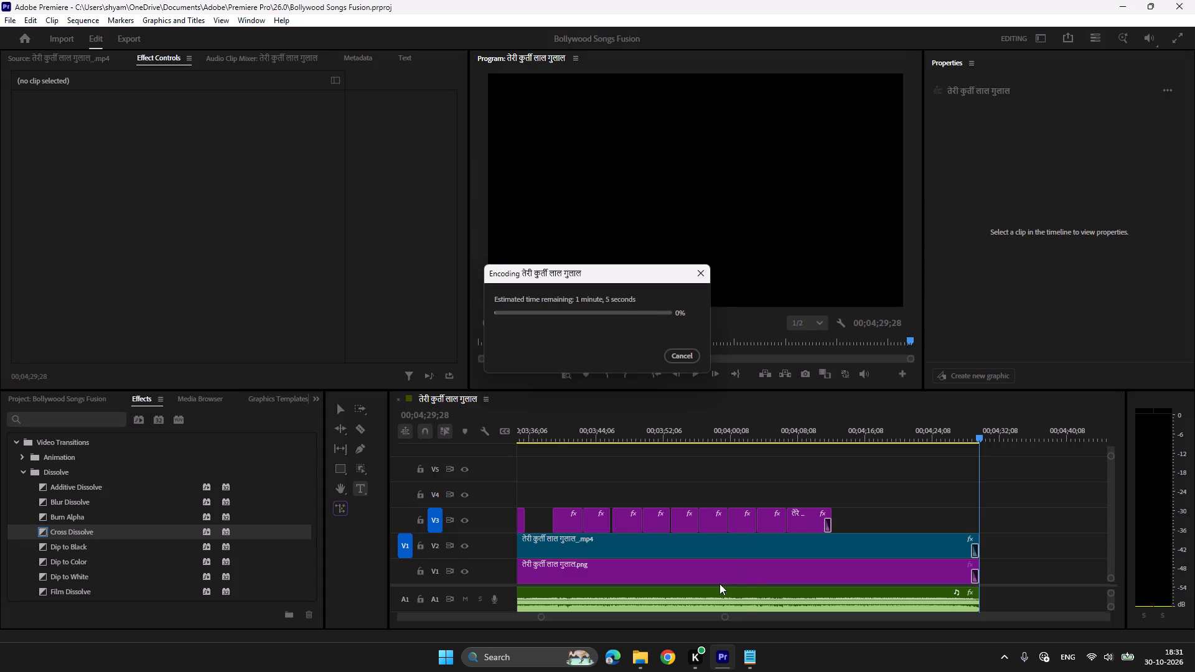